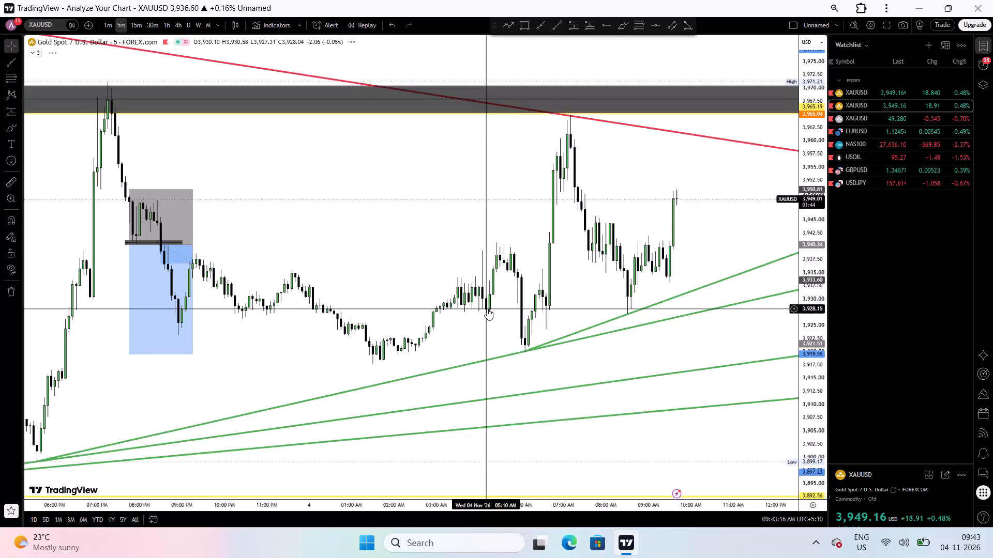
Examine the recent XAUUSD candles on the 5-minute chart in relation to the drawn trendlines and the grey price zone.
{"action": "scroll", "coordinate": [487, 308], "scroll_direction": "up", "scroll_amount": 1}
{"action": "scroll", "coordinate": [404, 264], "scroll_direction": "down", "scroll_amount": 1}
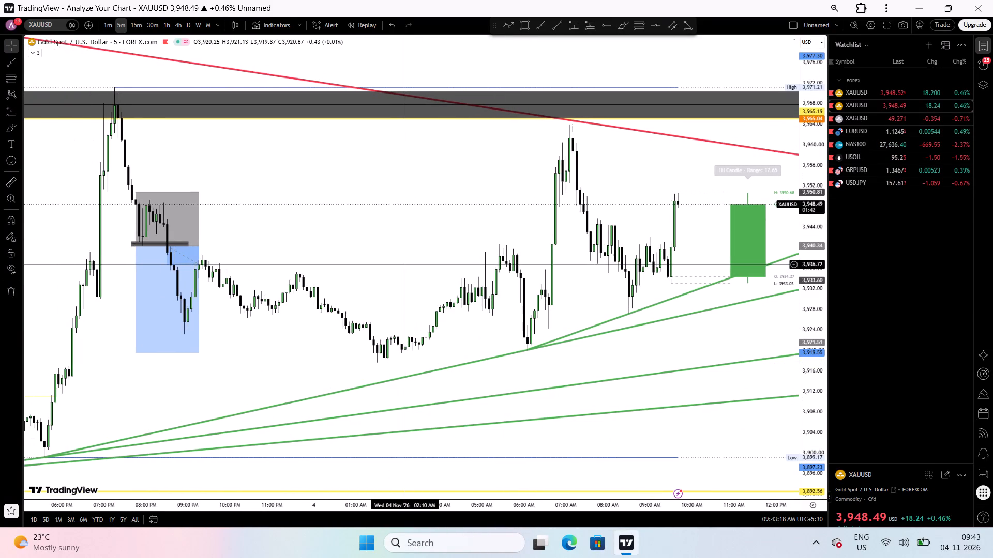
{"action": "scroll", "coordinate": [404, 264], "scroll_direction": "down", "scroll_amount": 1}
{"action": "left_click_drag", "start_coordinate": [373, 222], "coordinate": [305, 226]}
{"action": "scroll", "coordinate": [305, 226], "scroll_direction": "up", "scroll_amount": 1}
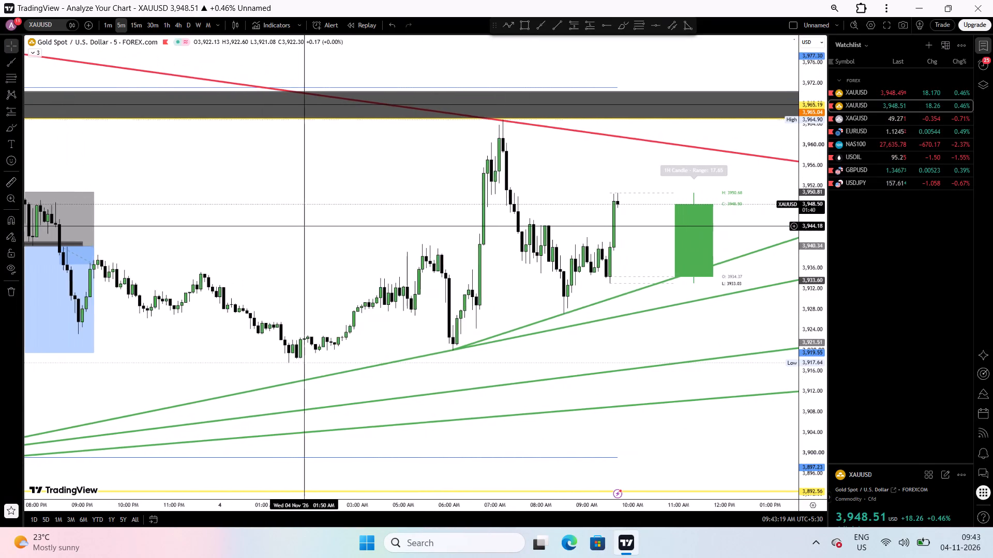
{"action": "scroll", "coordinate": [305, 226], "scroll_direction": "up", "scroll_amount": 1}
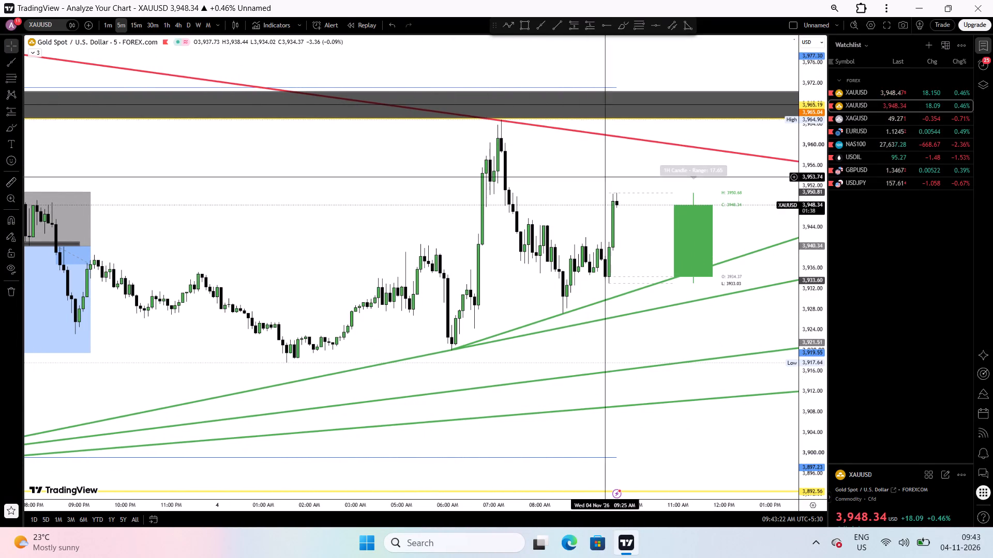
{"action": "scroll", "coordinate": [615, 177], "scroll_direction": "down", "scroll_amount": 1}
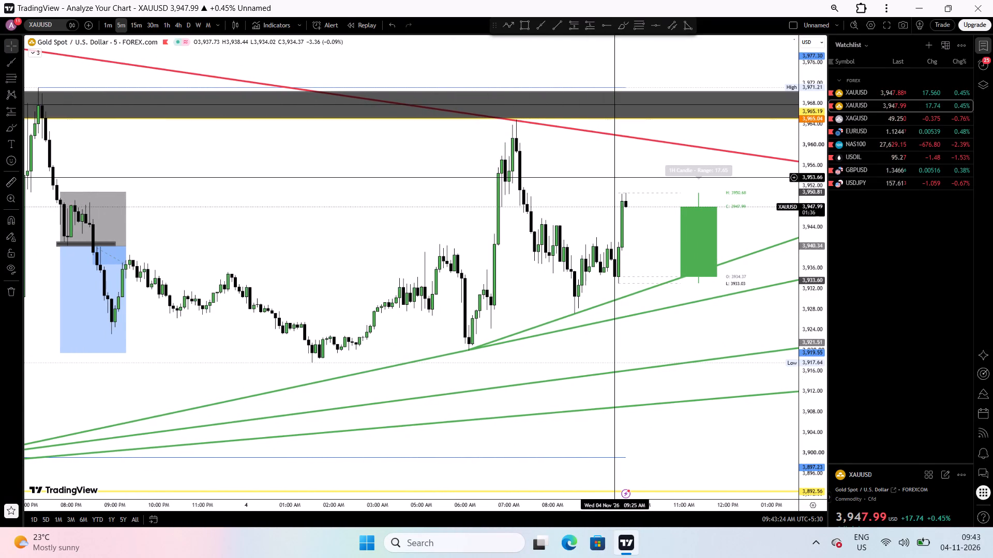
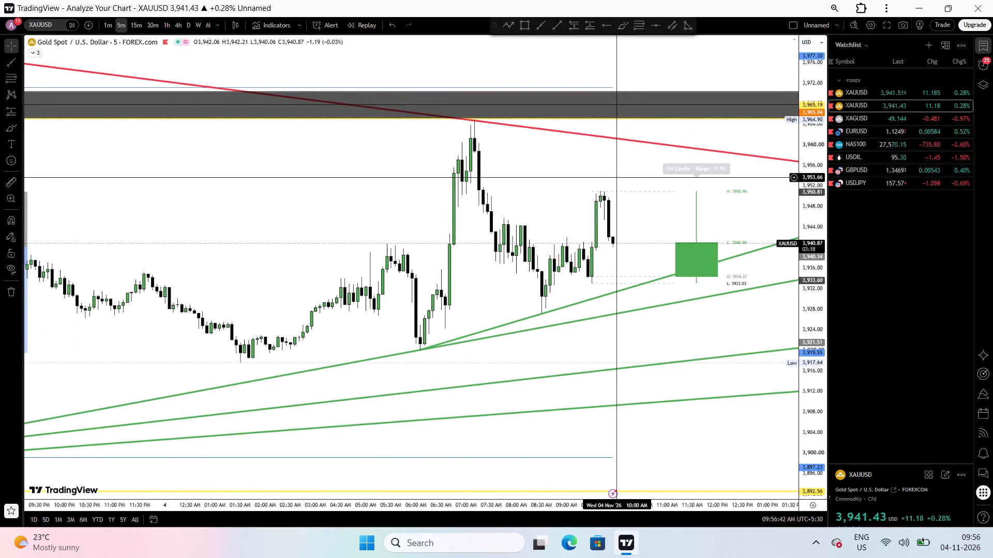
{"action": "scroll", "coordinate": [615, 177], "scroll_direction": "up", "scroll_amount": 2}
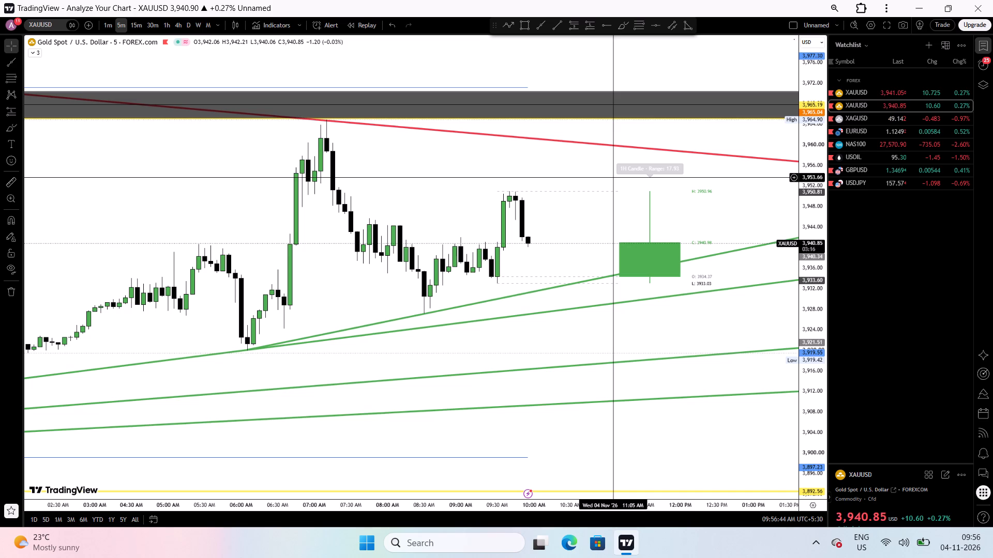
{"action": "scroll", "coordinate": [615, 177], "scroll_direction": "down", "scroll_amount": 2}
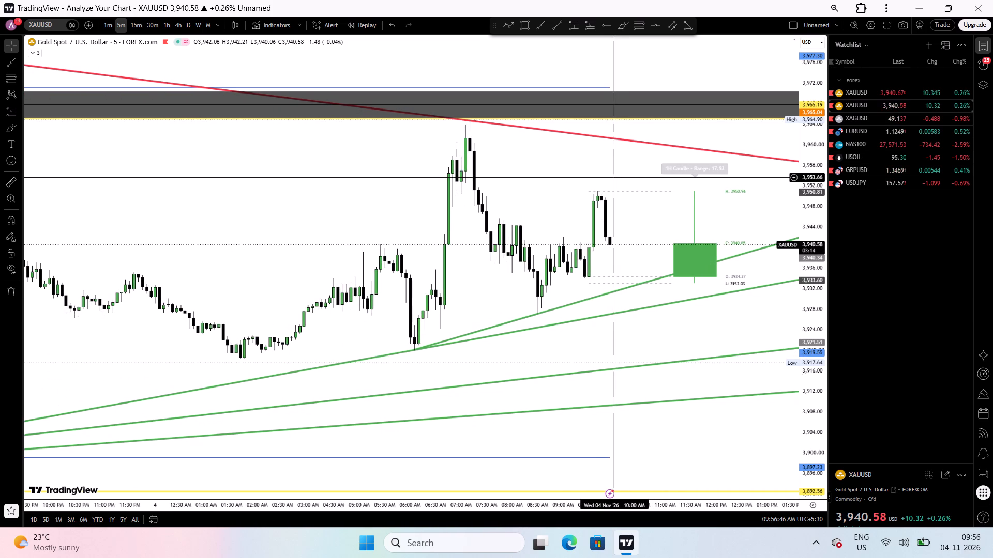
Open the XAGUSD chart and re-anchor the rising green trendline's upper end to the recent swing low near 48.80.
{"action": "left_click", "coordinate": [920, 119]}
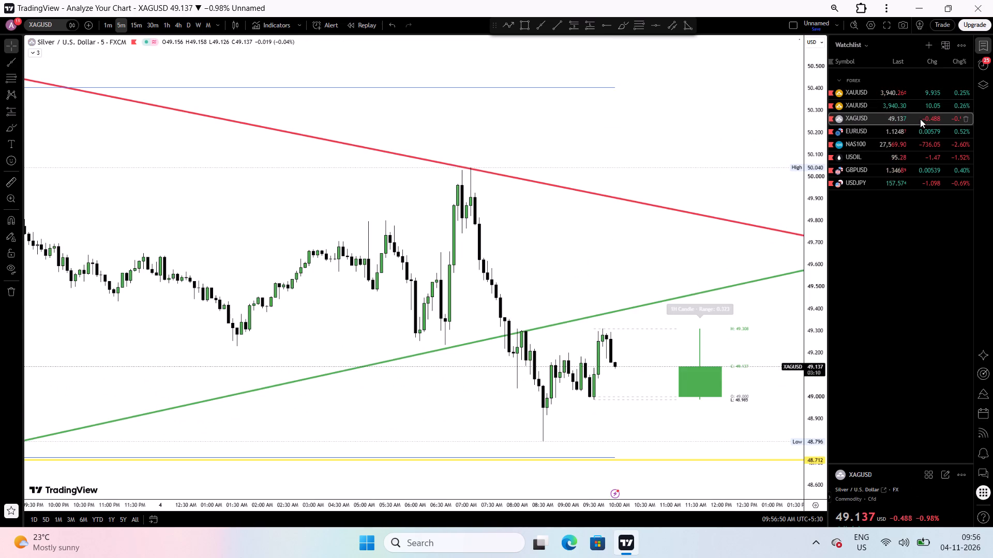
{"action": "scroll", "coordinate": [594, 385], "scroll_direction": "down", "scroll_amount": 3}
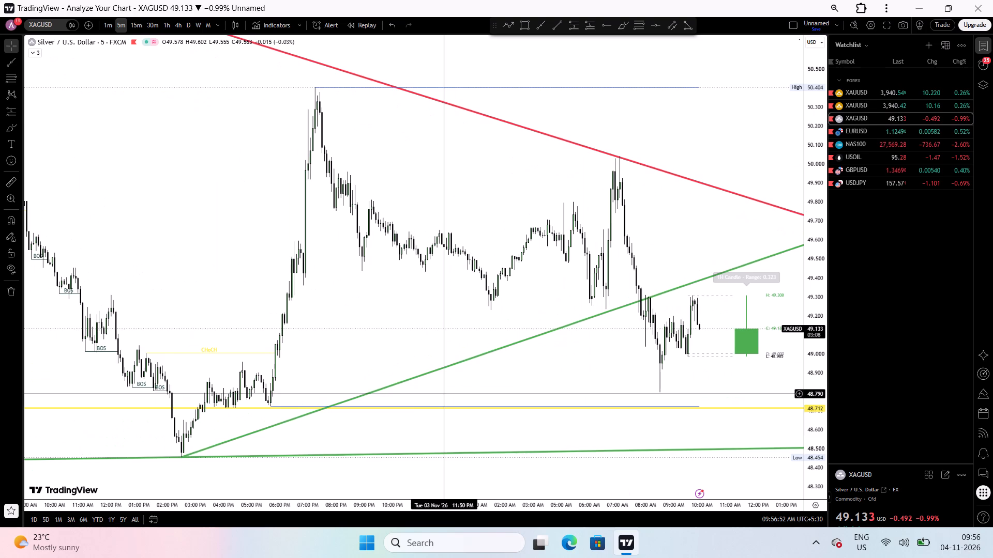
{"action": "left_click", "coordinate": [396, 382]}
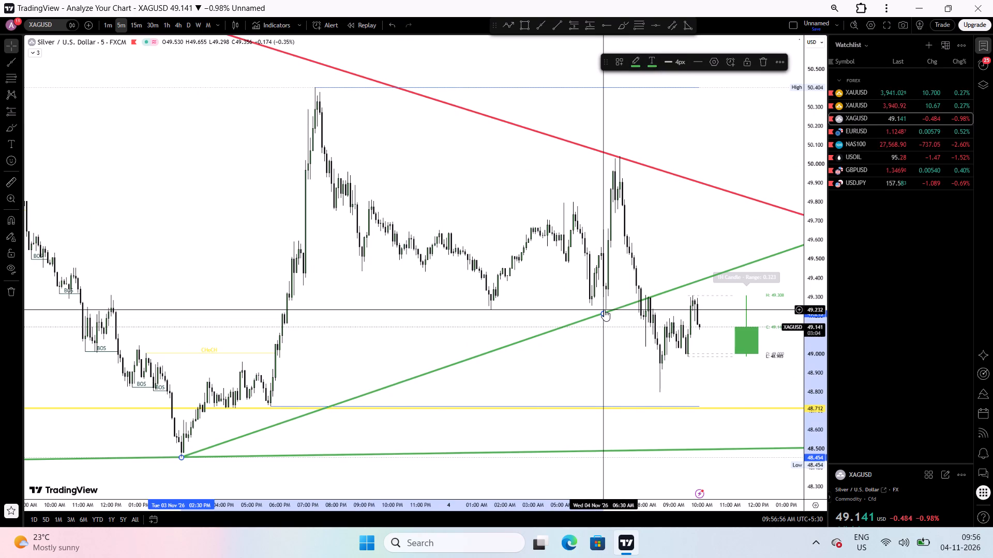
{"action": "left_click_drag", "start_coordinate": [604, 314], "coordinate": [672, 390]}
{"action": "left_click", "coordinate": [672, 390]}
{"action": "left_click", "coordinate": [524, 326]}
Draw a new rising trendline on XAGUSD from the swing low at about 48.80 through about 49.06 at 09:50.
{"action": "scroll", "coordinate": [524, 326], "scroll_direction": "up", "scroll_amount": 3}
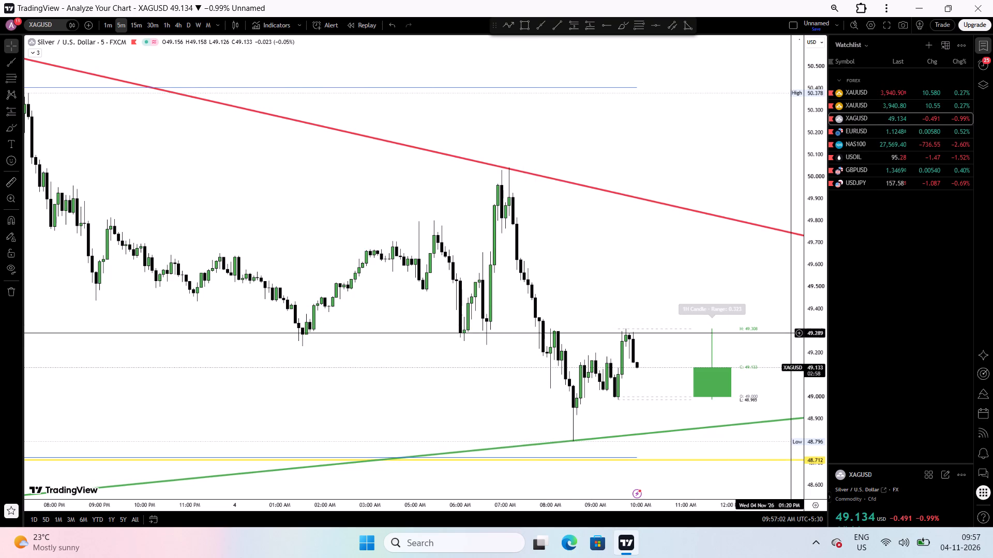
{"action": "left_click", "coordinate": [541, 25]}
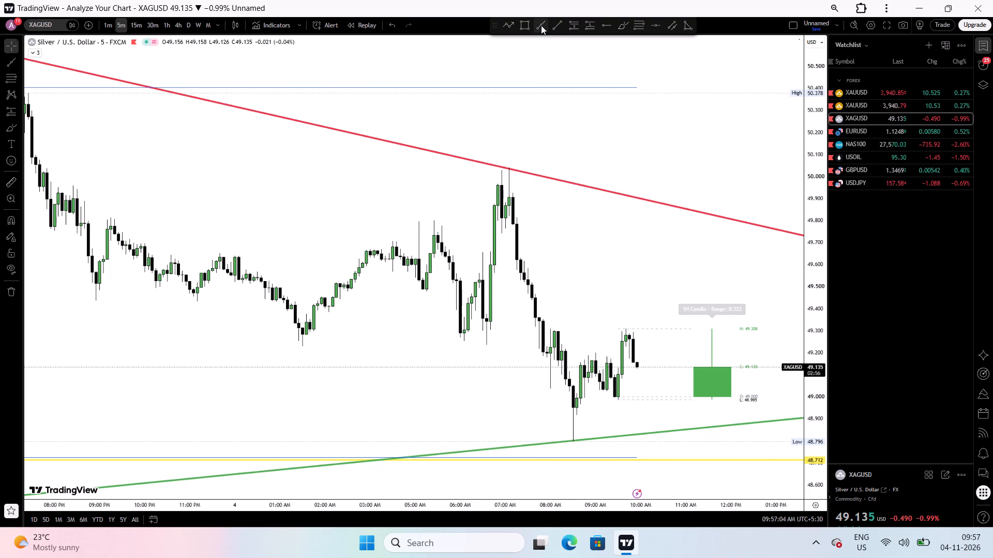
{"action": "left_click", "coordinate": [575, 440]}
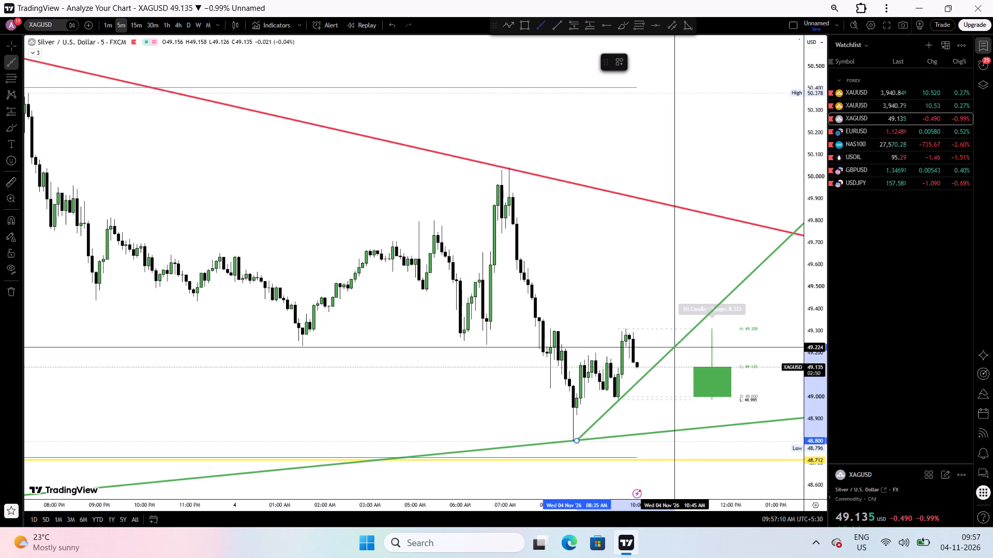
{"action": "left_click", "coordinate": [634, 383]}
{"action": "left_click", "coordinate": [654, 422]}
{"action": "left_click_drag", "start_coordinate": [638, 408], "coordinate": [626, 311]}
Refine the new XAGUSD trendline, anchoring its start at the 08:30 low near 48.80 and its second point near 49.117 at 10:15.
{"action": "scroll", "coordinate": [446, 384], "scroll_direction": "up", "scroll_amount": 2}
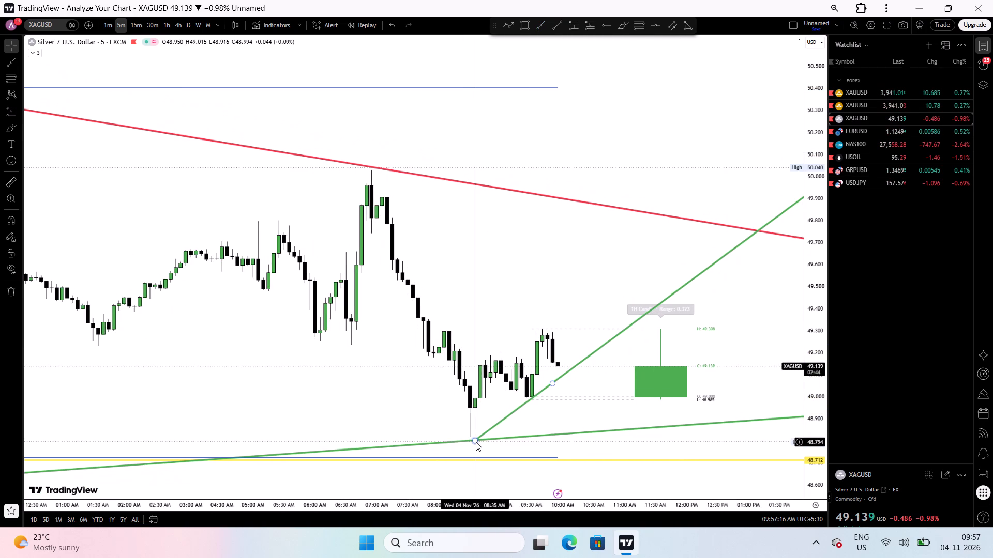
{"action": "left_click_drag", "start_coordinate": [476, 441], "coordinate": [470, 440]}
{"action": "left_click", "coordinate": [470, 440]}
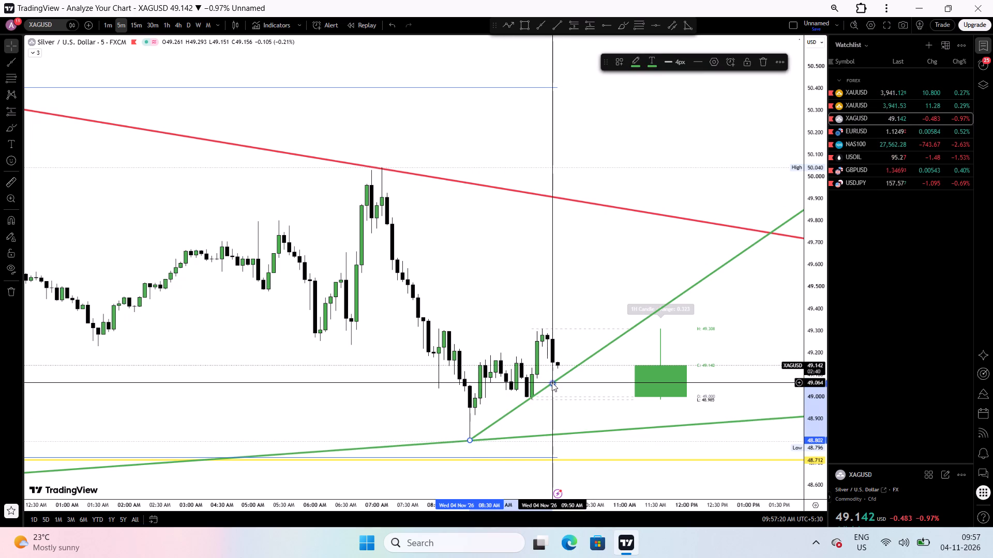
{"action": "left_click_drag", "start_coordinate": [552, 382], "coordinate": [583, 374]}
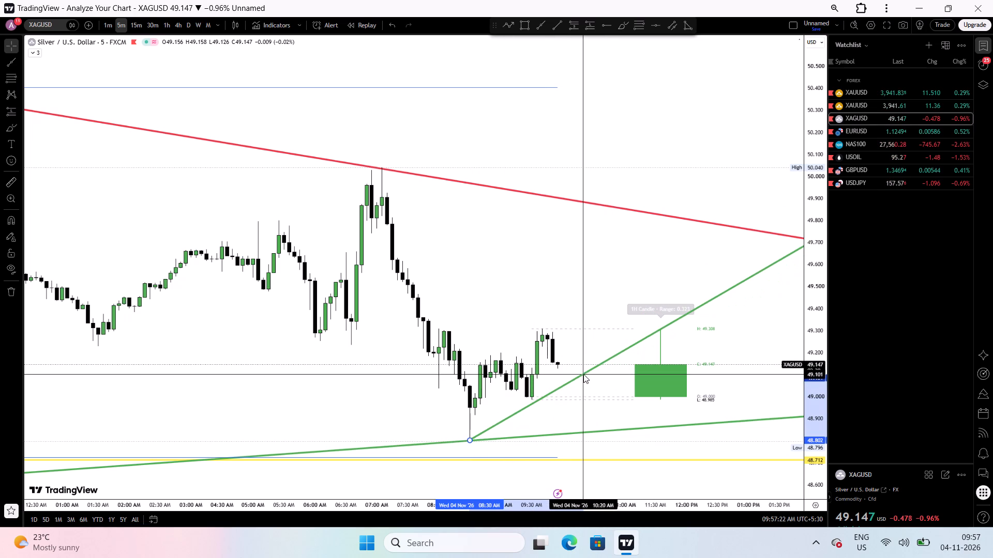
{"action": "left_click_drag", "start_coordinate": [583, 374], "coordinate": [578, 373]}
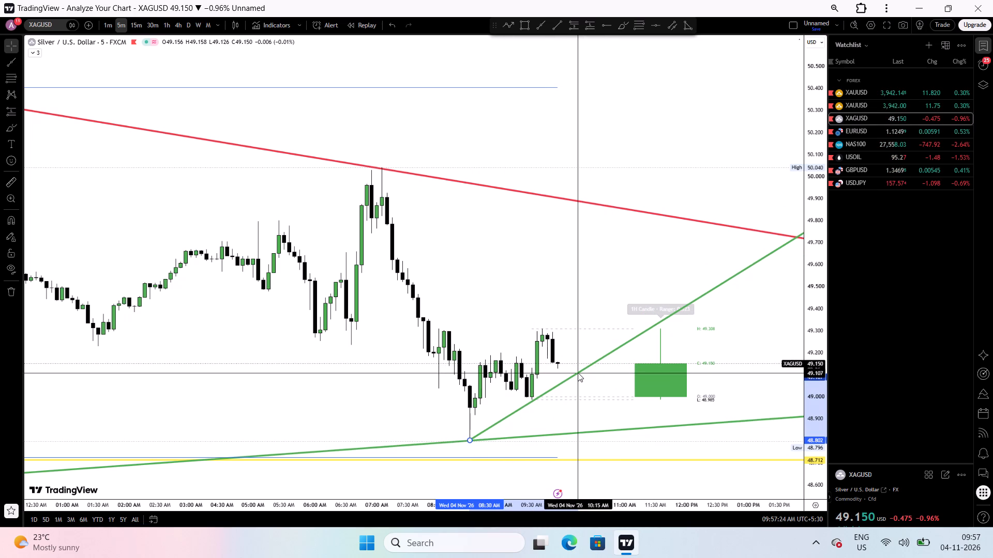
{"action": "left_click_drag", "start_coordinate": [578, 373], "coordinate": [577, 370]}
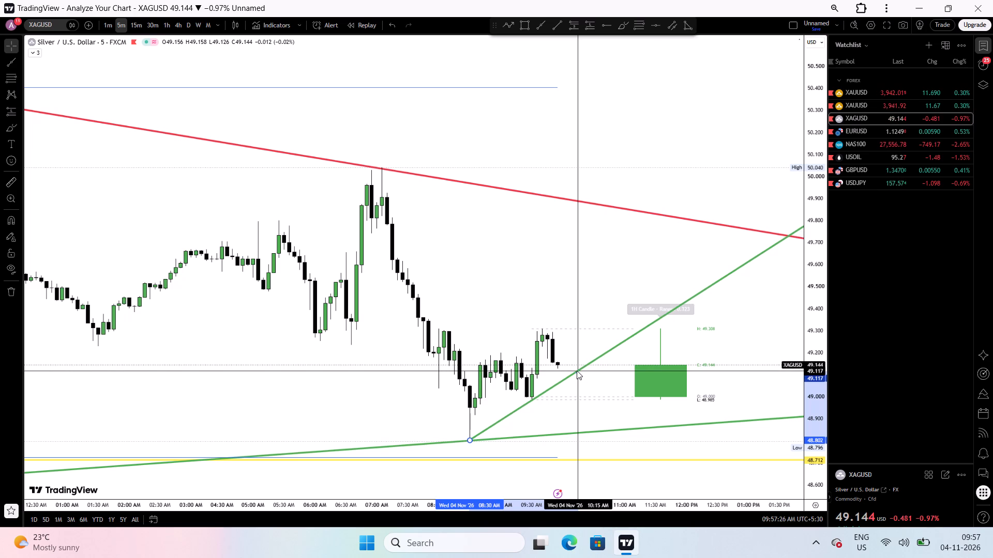
{"action": "left_click", "coordinate": [577, 370]}
{"action": "left_click", "coordinate": [580, 400]}
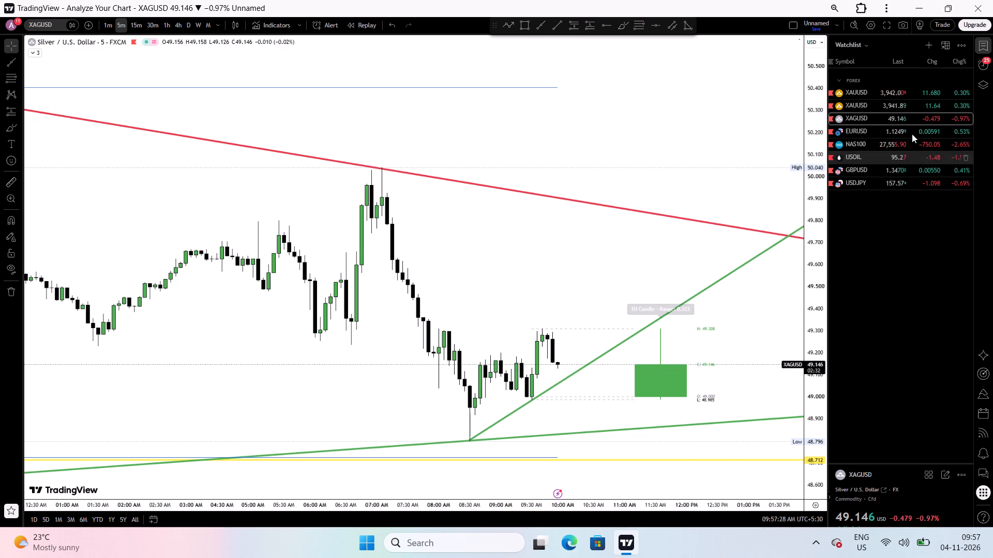
Open the EURUSD chart, compare its 5-minute and 15-minute views, and set it to the 15-minute timeframe.
{"action": "left_click", "coordinate": [887, 135]}
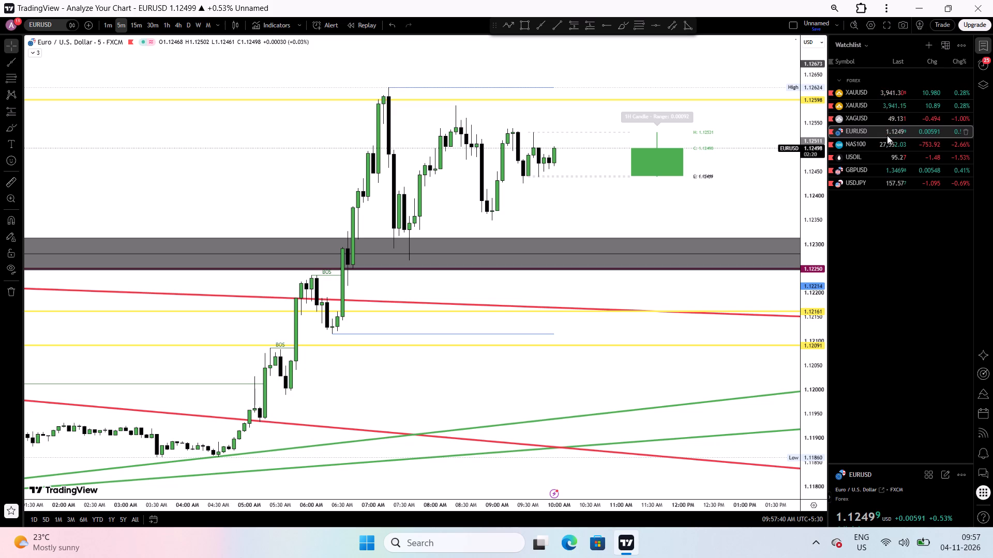
{"action": "scroll", "coordinate": [887, 135], "scroll_direction": "down", "scroll_amount": 4}
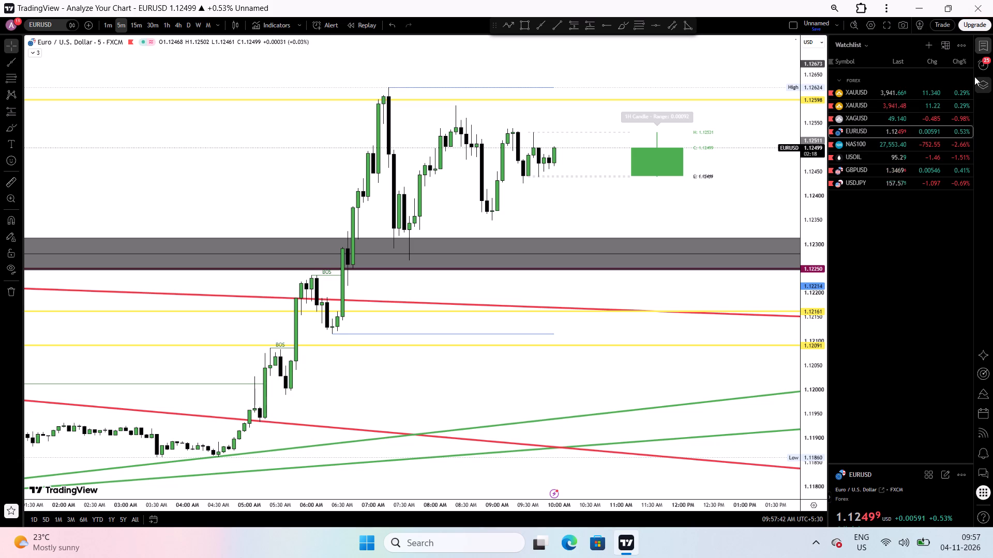
{"action": "left_click", "coordinate": [130, 22]}
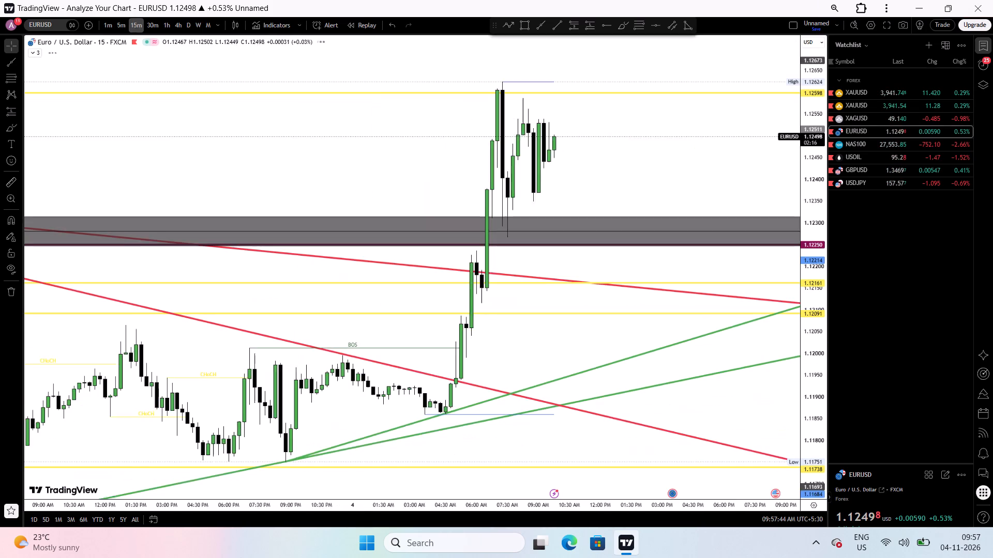
{"action": "scroll", "coordinate": [445, 211], "scroll_direction": "left", "scroll_amount": 1}
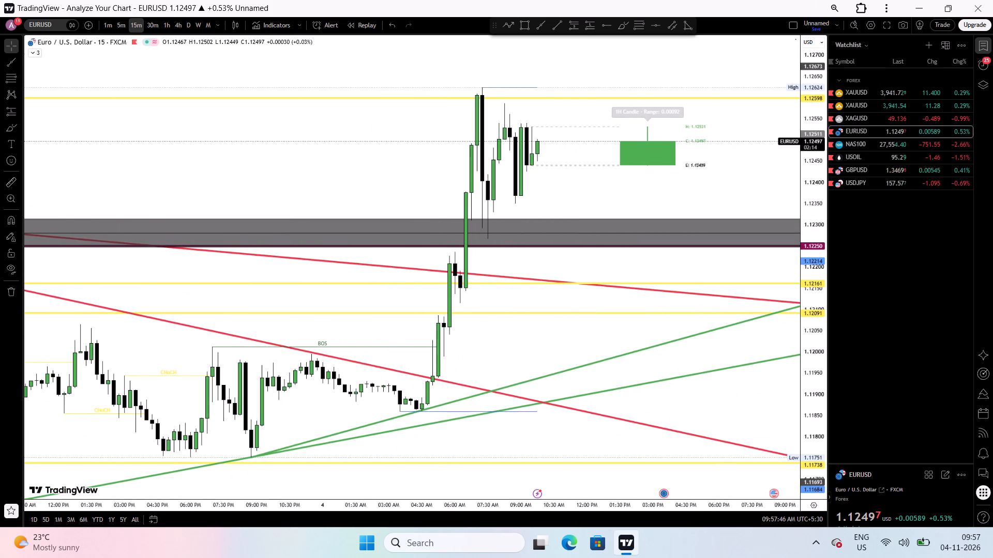
{"action": "left_click", "coordinate": [119, 22]}
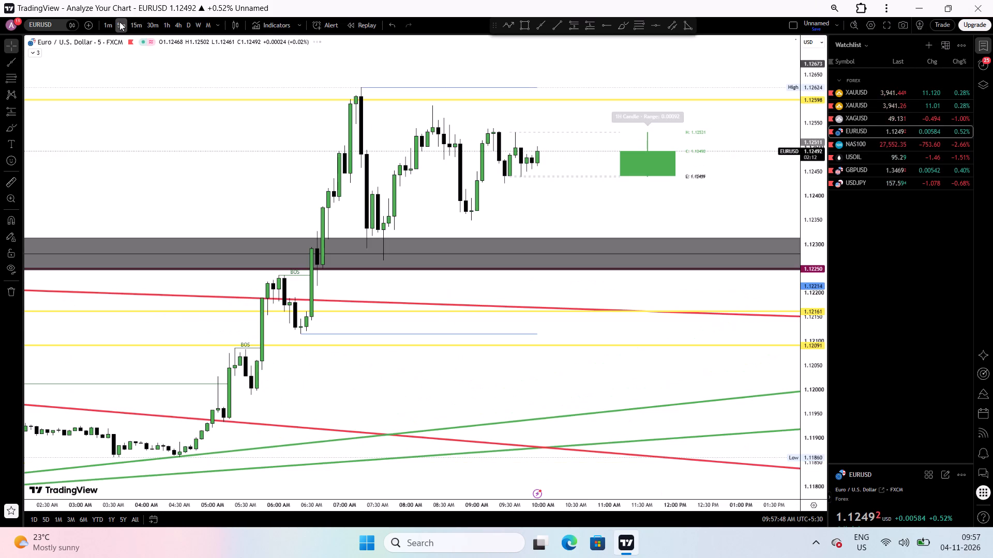
{"action": "left_click", "coordinate": [546, 22]}
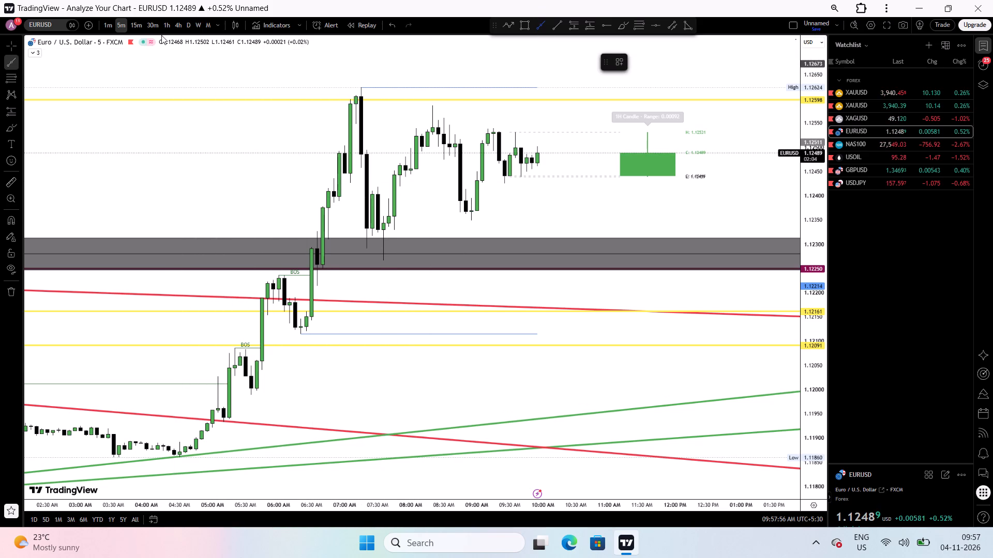
{"action": "left_click", "coordinate": [136, 19]}
{"action": "scroll", "coordinate": [473, 172], "scroll_direction": "up", "scroll_amount": 4}
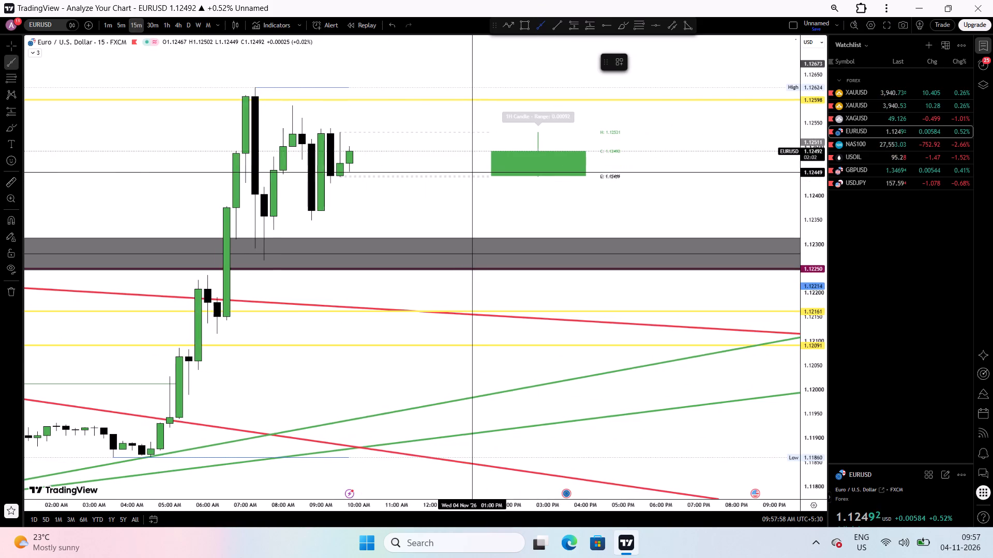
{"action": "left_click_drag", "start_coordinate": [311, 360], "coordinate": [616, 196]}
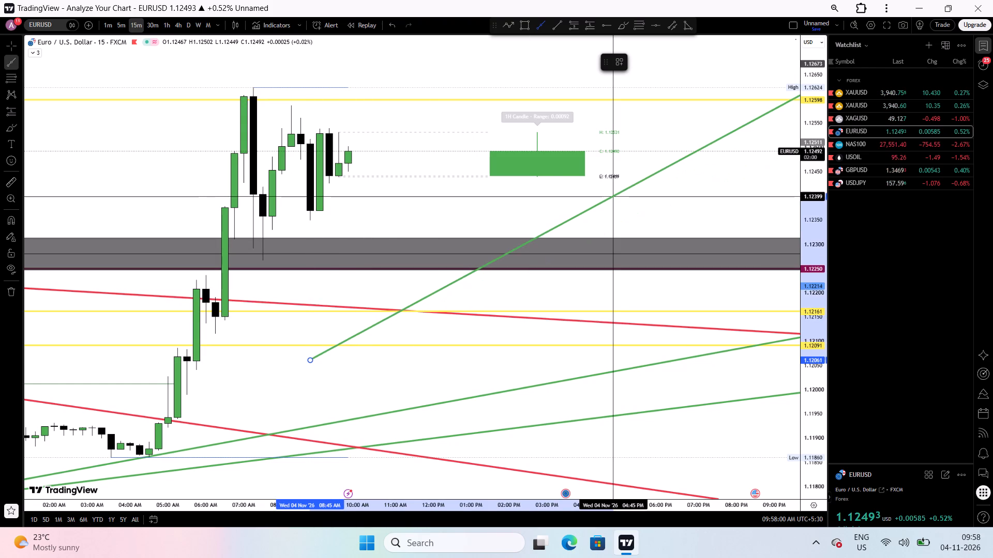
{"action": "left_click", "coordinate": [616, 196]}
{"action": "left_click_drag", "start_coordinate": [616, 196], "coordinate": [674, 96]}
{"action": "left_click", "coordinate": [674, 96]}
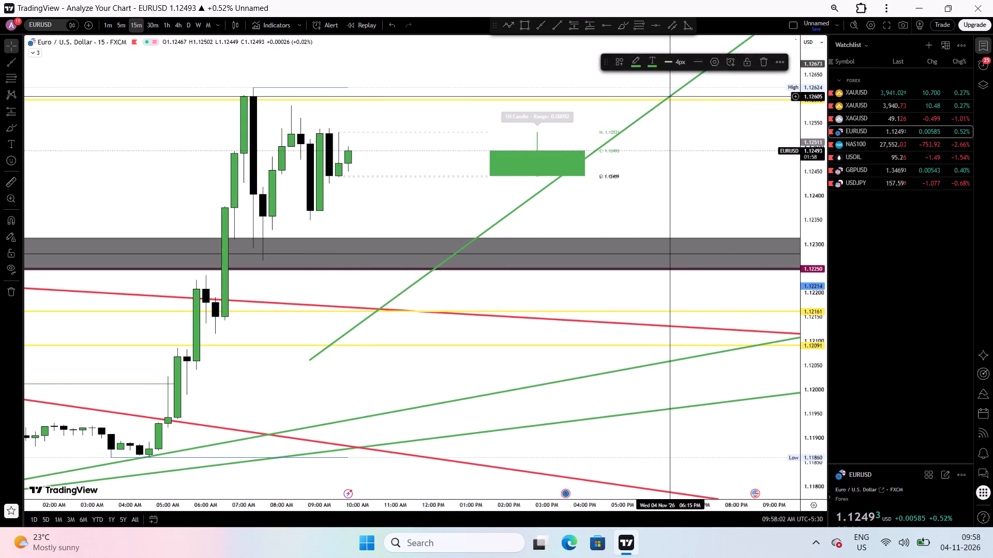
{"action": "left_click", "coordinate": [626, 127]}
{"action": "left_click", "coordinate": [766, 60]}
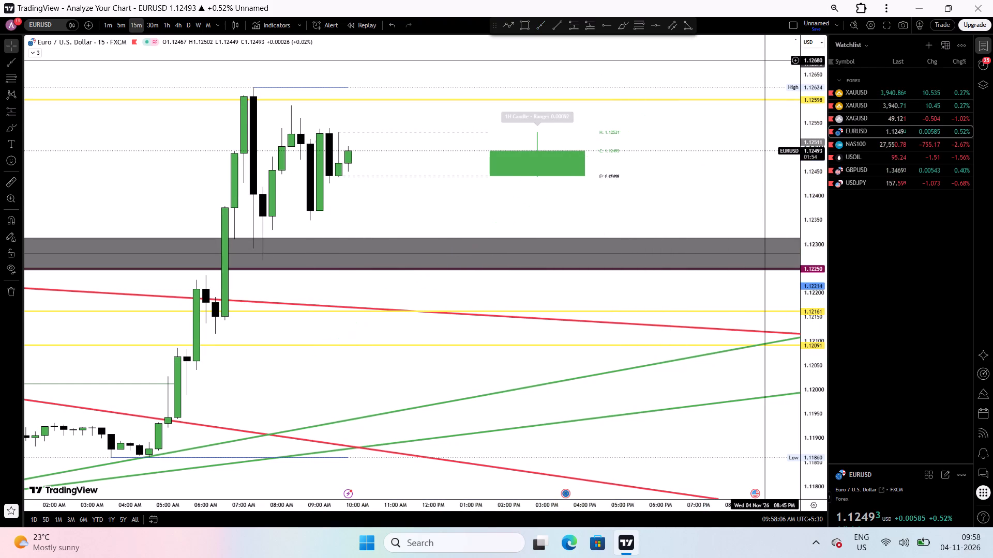
Draw a rising trendline on EURUSD from the 04:30 low at about 1.11863 through about 1.11936 at 06:15.
{"action": "left_click", "coordinate": [543, 26]}
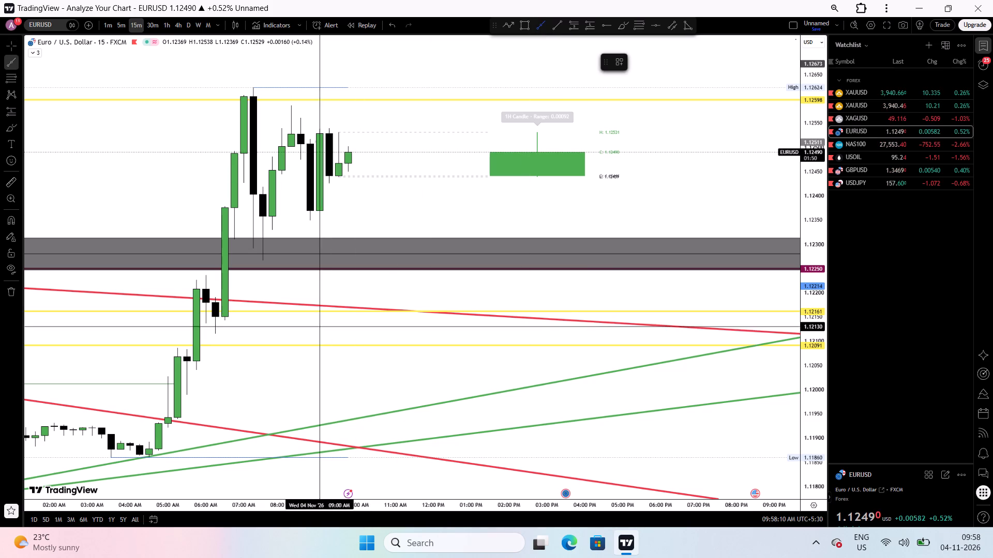
{"action": "left_click", "coordinate": [148, 456]}
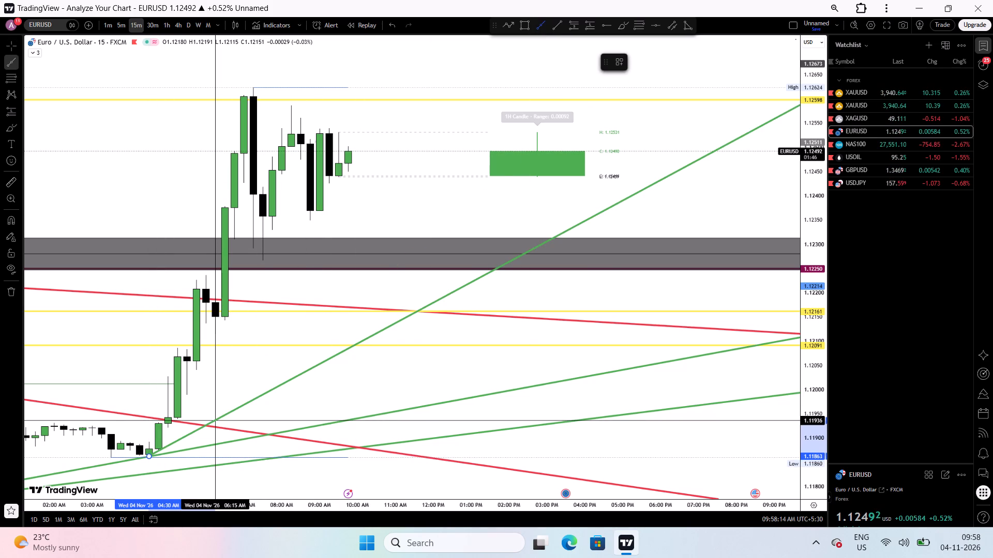
{"action": "left_click", "coordinate": [216, 420]}
{"action": "left_click", "coordinate": [301, 412]}
Refine the new EURUSD trendline, anchoring its start at the 04:30 candle's low near 1.11861 and making its slope steeper.
{"action": "left_click_drag", "start_coordinate": [301, 412], "coordinate": [508, 276]}
{"action": "left_click_drag", "start_coordinate": [805, 439], "coordinate": [759, 92]}
{"action": "left_click_drag", "start_coordinate": [424, 410], "coordinate": [410, 230]}
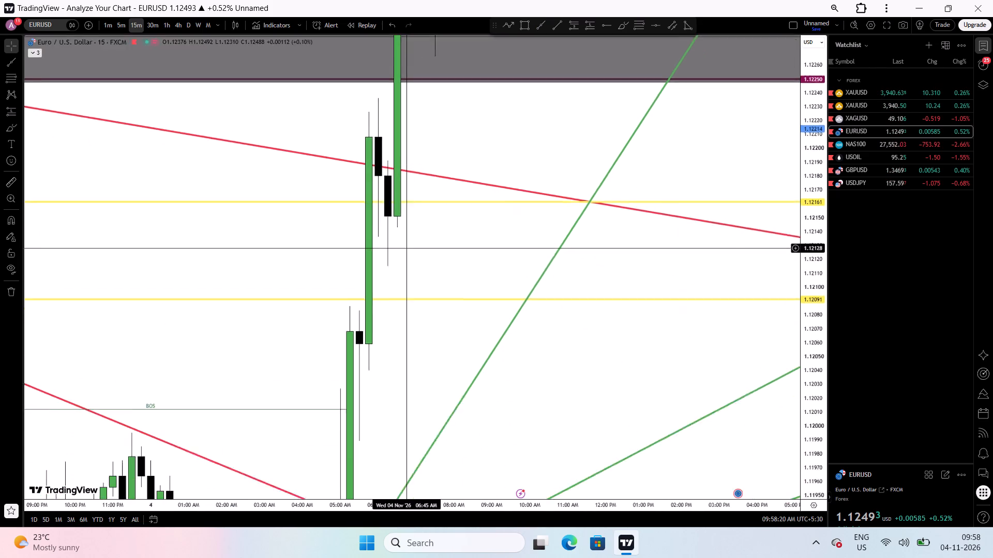
{"action": "left_click_drag", "start_coordinate": [410, 230], "coordinate": [439, 132]}
{"action": "left_click_drag", "start_coordinate": [417, 304], "coordinate": [406, 0]}
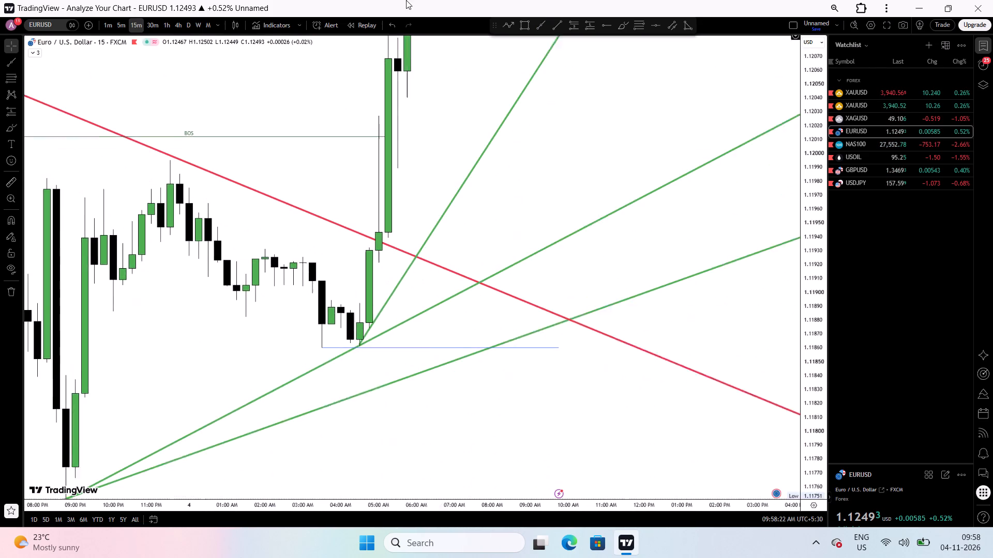
{"action": "left_click_drag", "start_coordinate": [406, 0], "coordinate": [410, 0]}
{"action": "scroll", "coordinate": [292, 241], "scroll_direction": "up", "scroll_amount": 3}
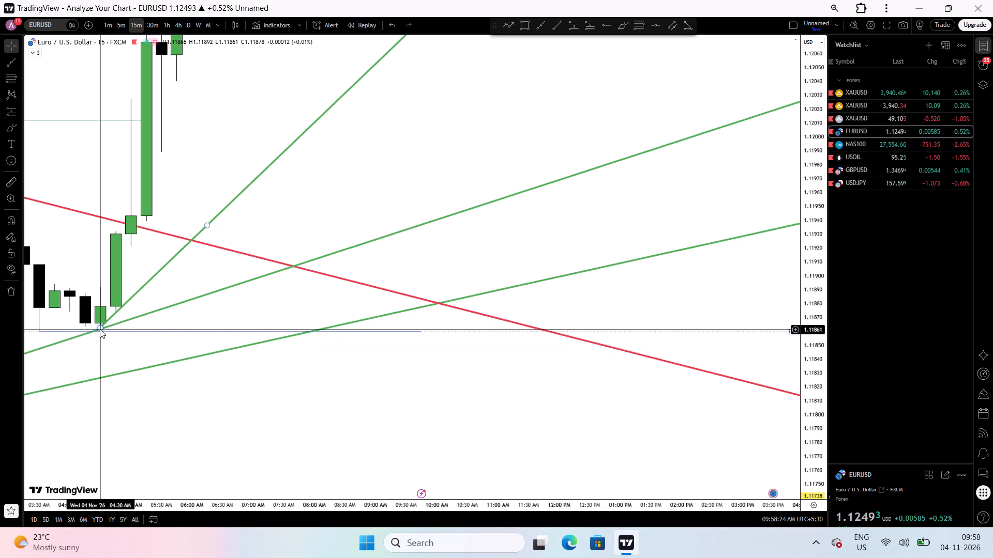
{"action": "left_click", "coordinate": [100, 329]}
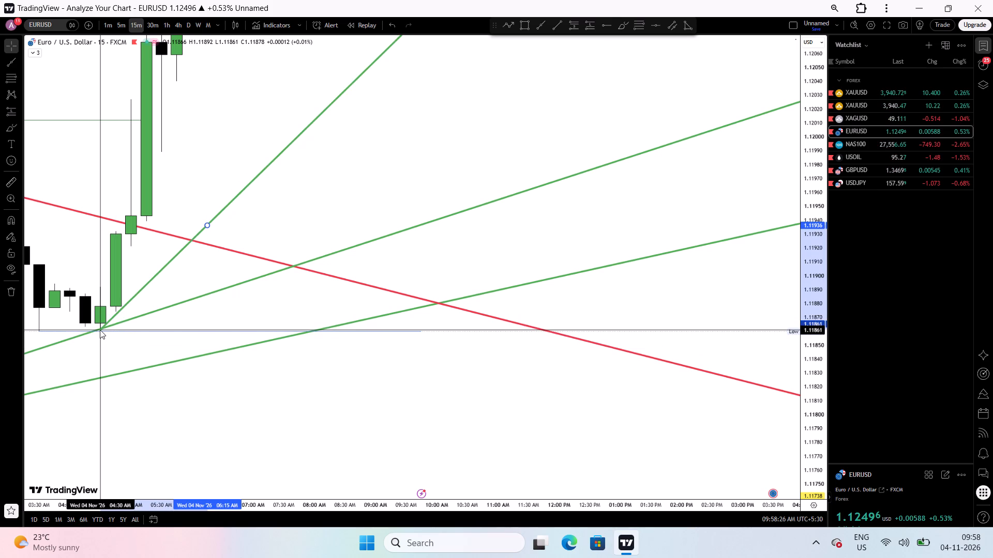
{"action": "left_click", "coordinate": [100, 330]}
{"action": "left_click_drag", "start_coordinate": [206, 224], "coordinate": [215, 211]}
{"action": "left_click", "coordinate": [347, 194]}
{"action": "right_click", "coordinate": [347, 194]}
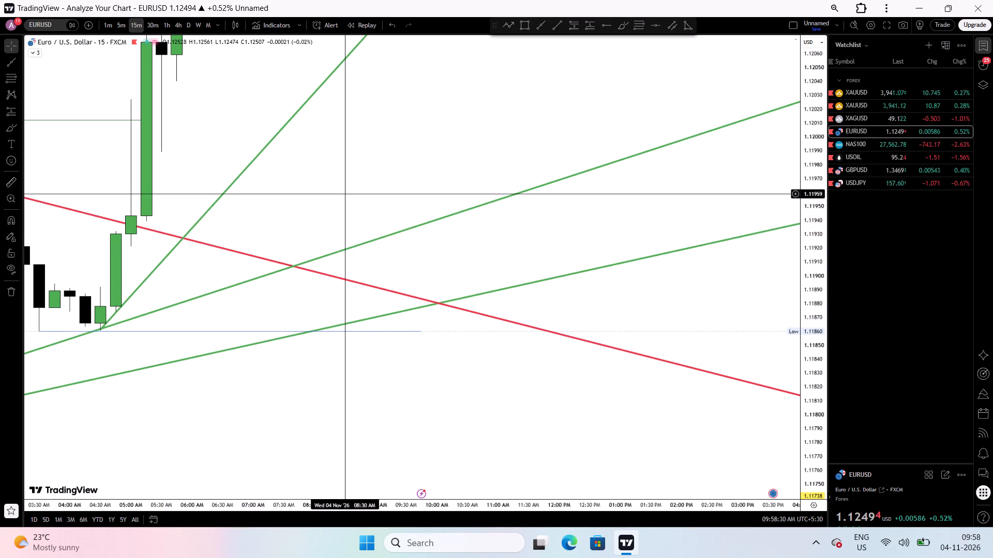
{"action": "left_click", "coordinate": [369, 196]}
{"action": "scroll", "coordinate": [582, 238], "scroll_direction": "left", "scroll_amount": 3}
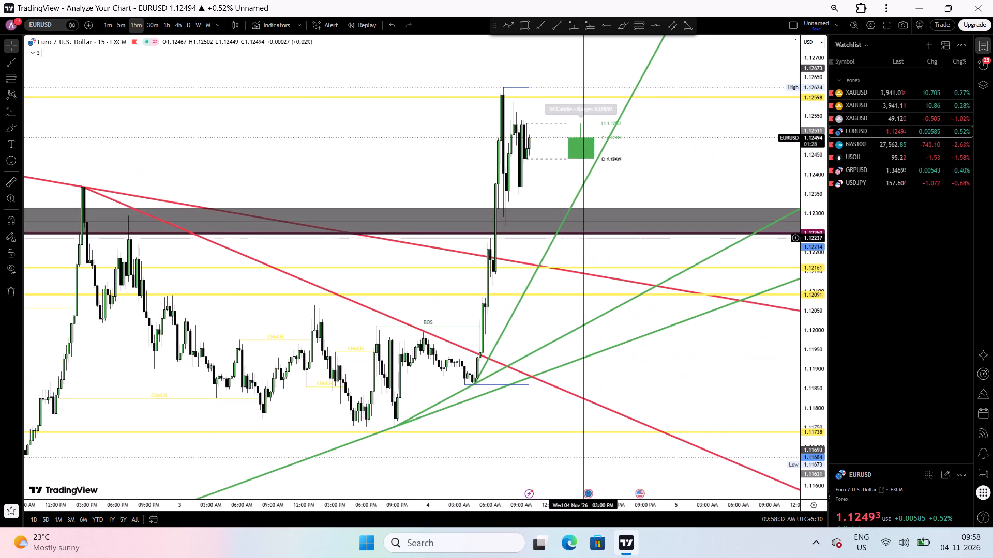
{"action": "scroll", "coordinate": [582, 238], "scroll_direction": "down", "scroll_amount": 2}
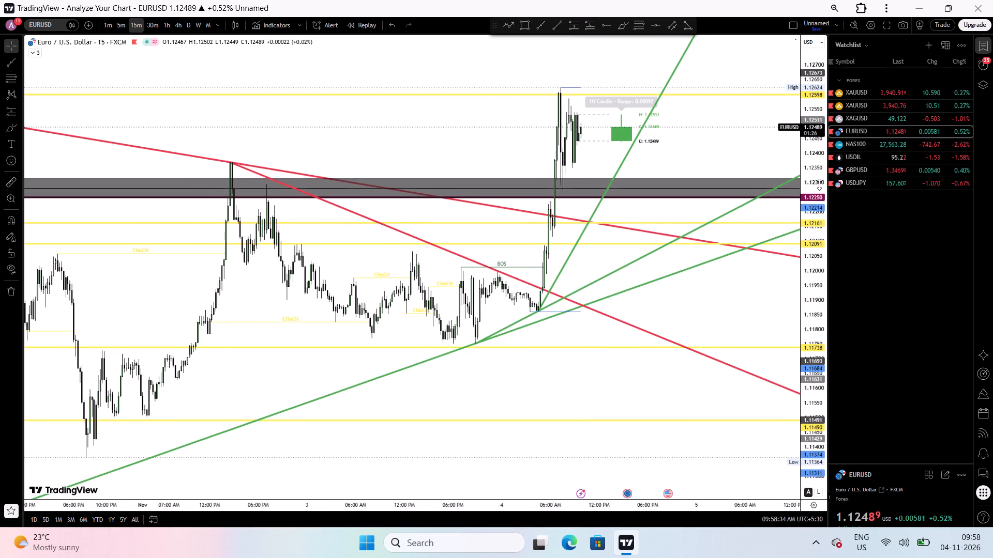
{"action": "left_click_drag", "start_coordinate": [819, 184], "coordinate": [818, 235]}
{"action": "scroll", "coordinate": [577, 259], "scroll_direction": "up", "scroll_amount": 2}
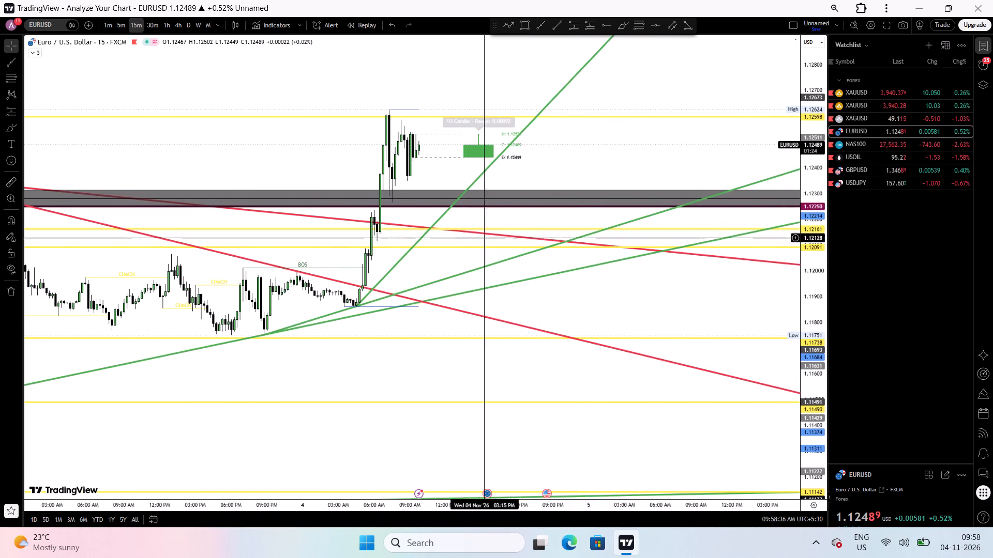
Check XAGUSD briefly, open the FOREX.com XAUUSD chart, and set it to the 5-minute timeframe.
{"action": "left_click", "coordinate": [871, 119]}
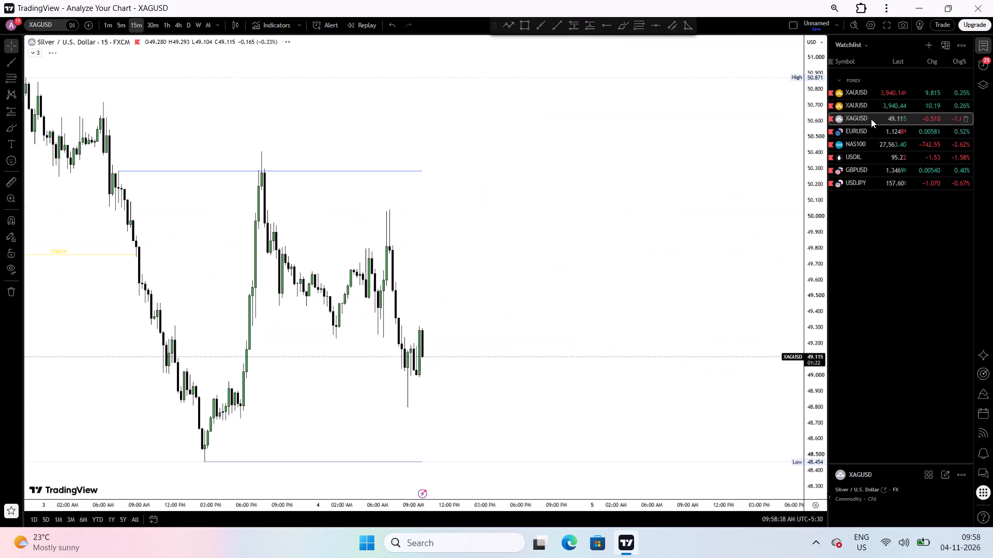
{"action": "left_click", "coordinate": [871, 108]}
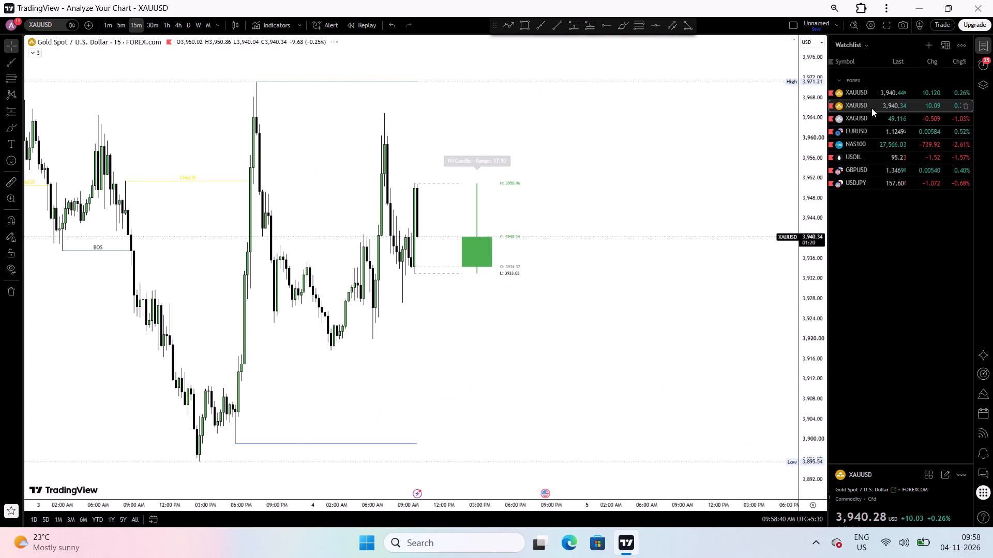
{"action": "scroll", "coordinate": [525, 237], "scroll_direction": "up", "scroll_amount": 1}
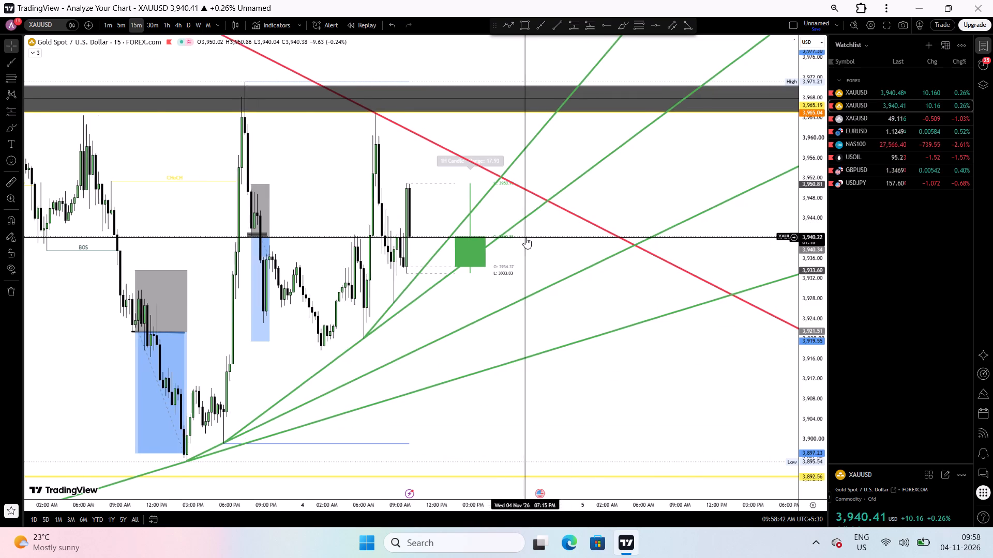
{"action": "scroll", "coordinate": [525, 237], "scroll_direction": "up", "scroll_amount": 1}
{"action": "scroll", "coordinate": [414, 207], "scroll_direction": "up", "scroll_amount": 1}
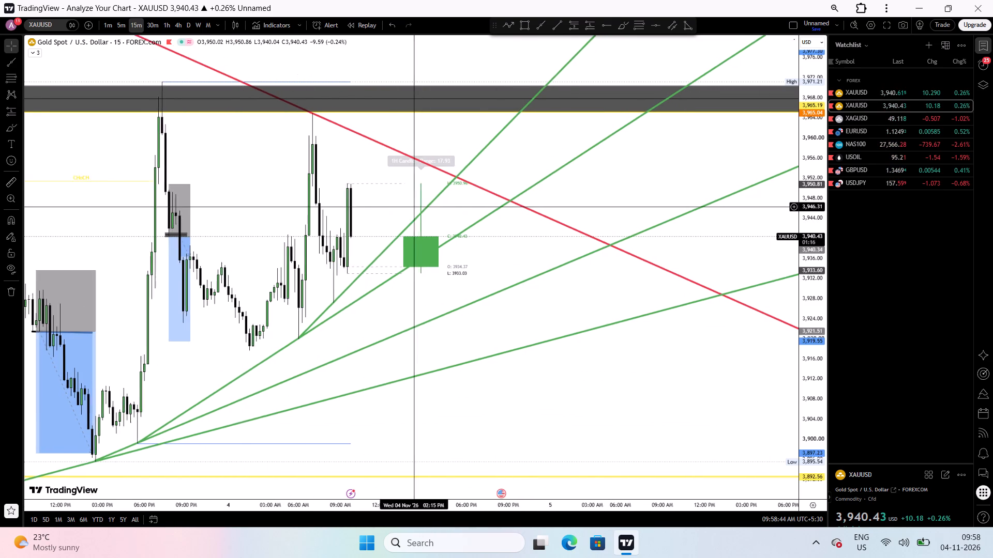
{"action": "scroll", "coordinate": [414, 207], "scroll_direction": "up", "scroll_amount": 1}
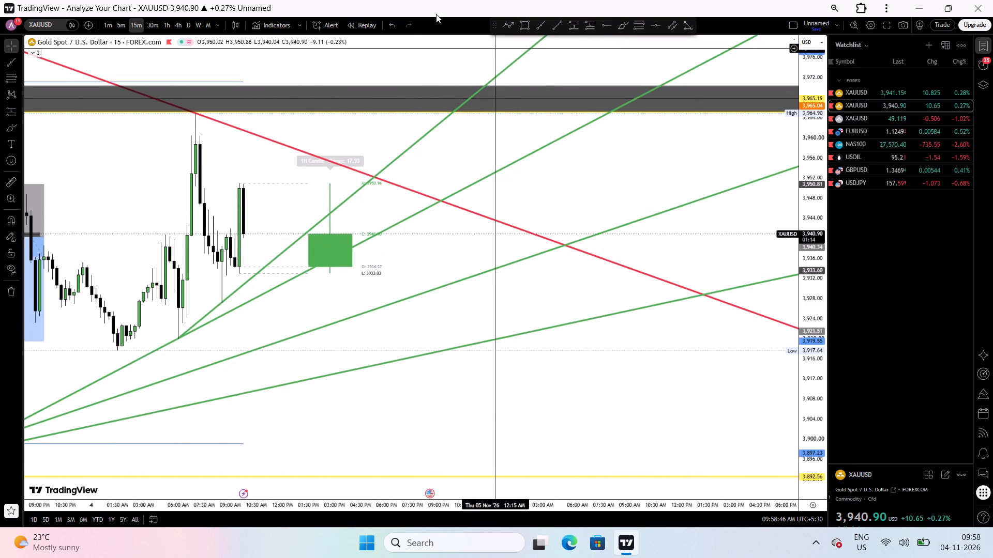
{"action": "left_click", "coordinate": [124, 20]}
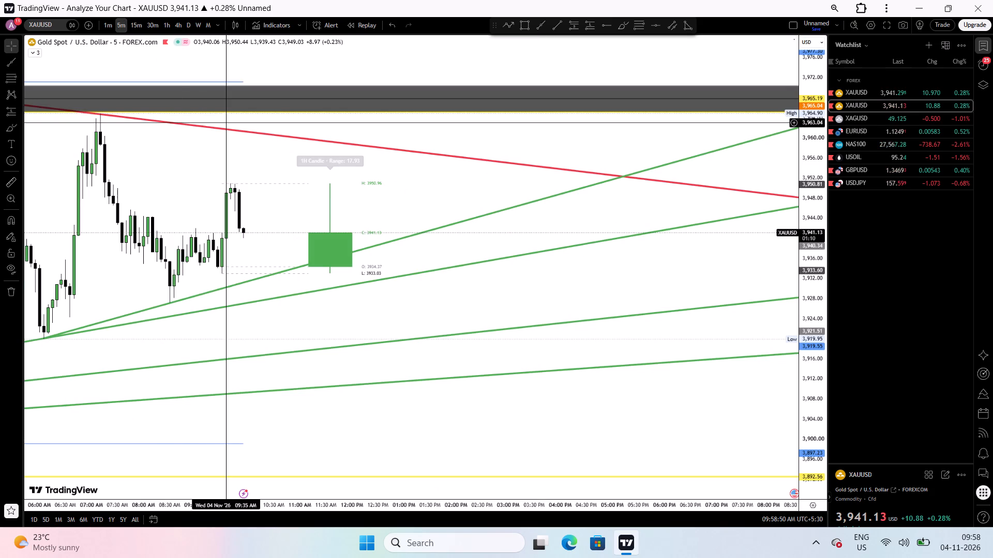
Draw a rising trendline on XAUUSD from the 08:30 low at about 3,926.92 through about 3,939.79 at 10:35.
{"action": "left_click_drag", "start_coordinate": [225, 122], "coordinate": [367, 134]}
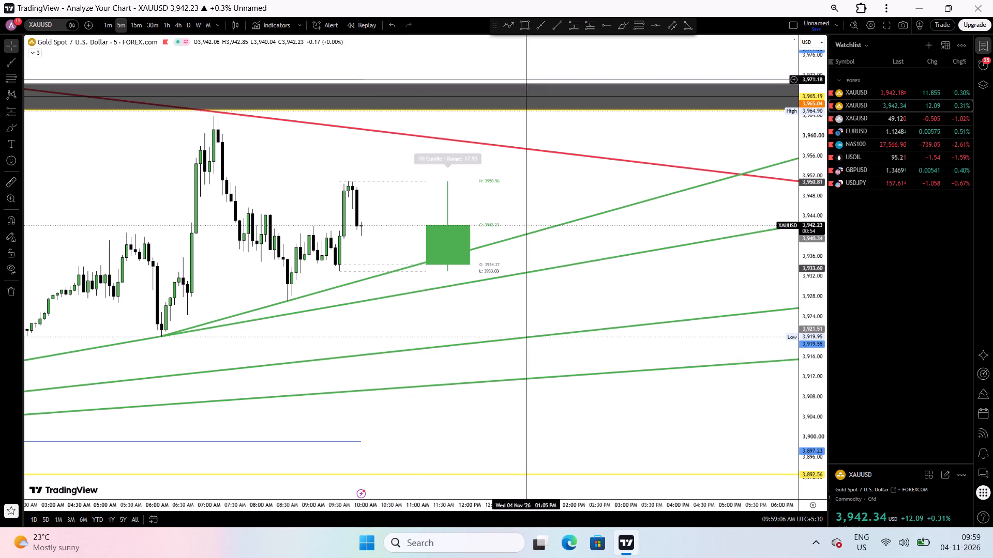
{"action": "left_click", "coordinate": [548, 21]}
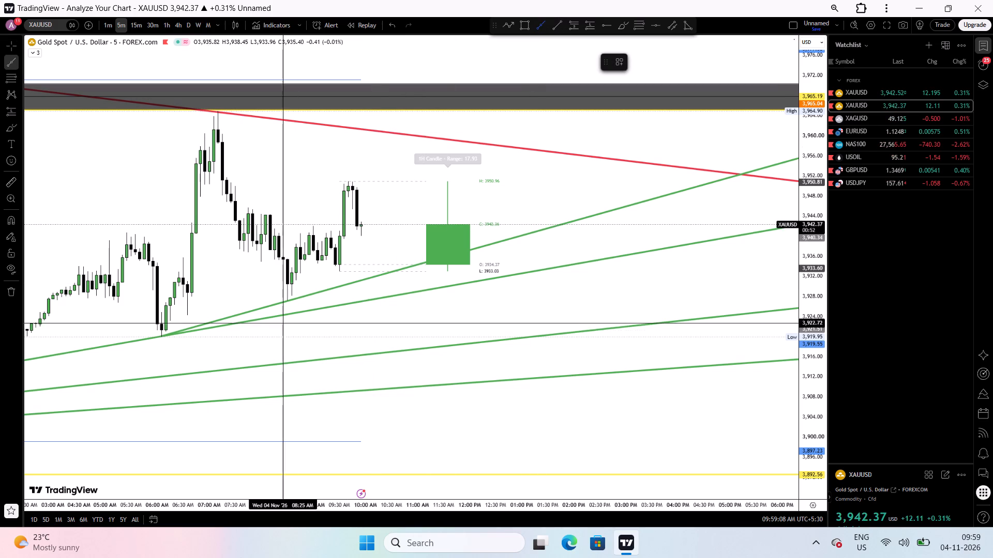
{"action": "left_click_drag", "start_coordinate": [287, 302], "coordinate": [393, 250]}
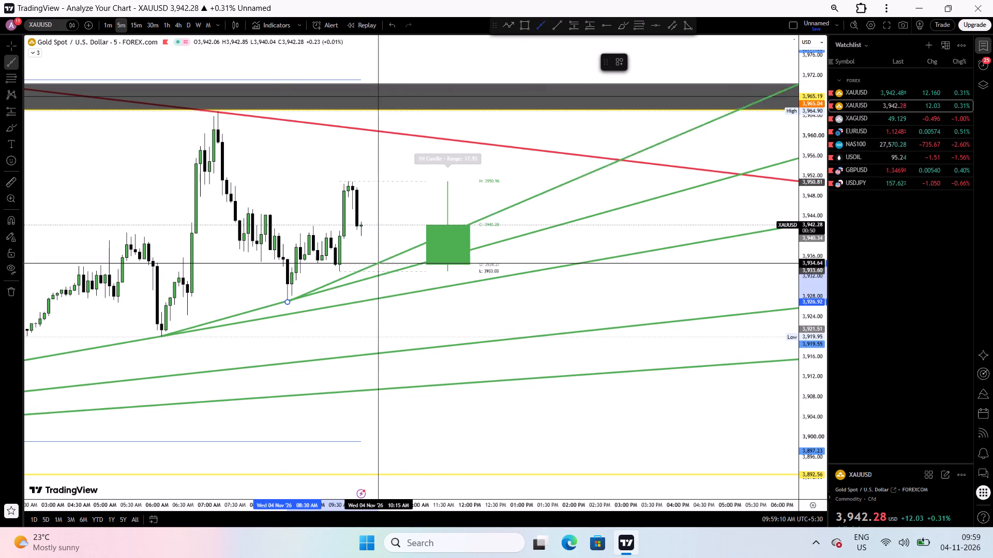
{"action": "left_click_drag", "start_coordinate": [393, 250], "coordinate": [394, 237]}
{"action": "left_click", "coordinate": [394, 237]}
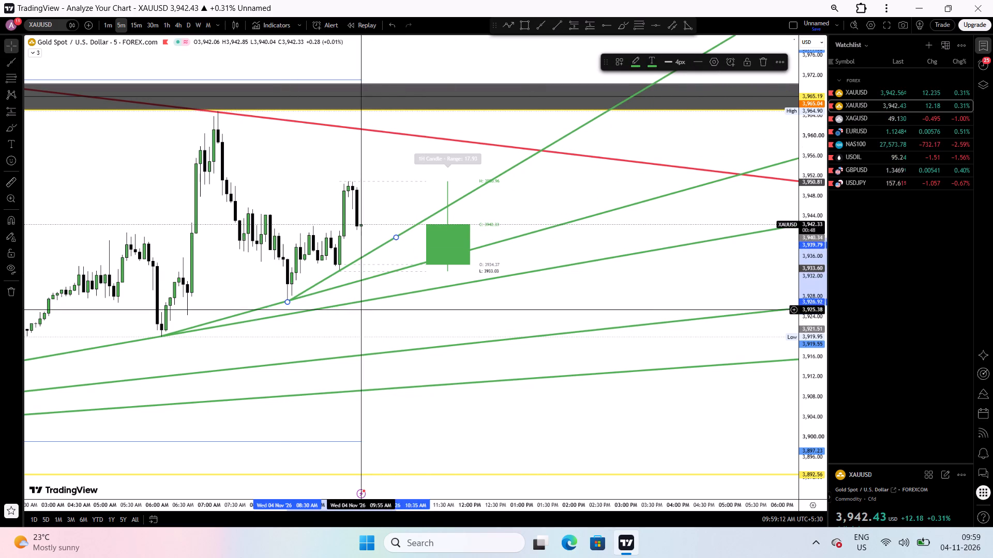
{"action": "left_click", "coordinate": [355, 315]}
Refine the new XAUUSD trendline, anchoring its start at the 08:30 low near 3,927.13 and its second point near 3,939.51 at 10:35.
{"action": "left_click_drag", "start_coordinate": [321, 323], "coordinate": [590, 312]}
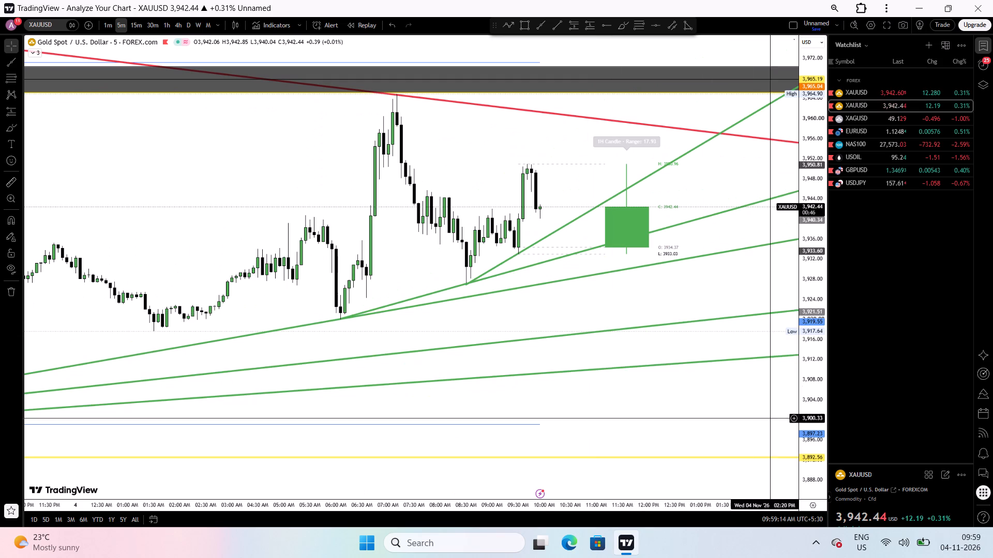
{"action": "left_click_drag", "start_coordinate": [810, 424], "coordinate": [739, 114]}
{"action": "scroll", "coordinate": [304, 422], "scroll_direction": "up", "scroll_amount": 5}
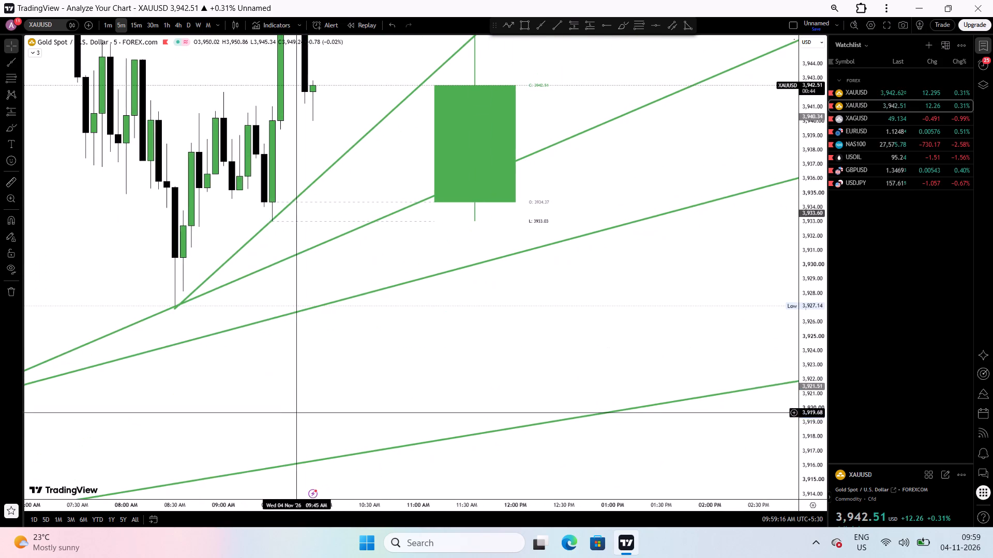
{"action": "left_click", "coordinate": [173, 307]}
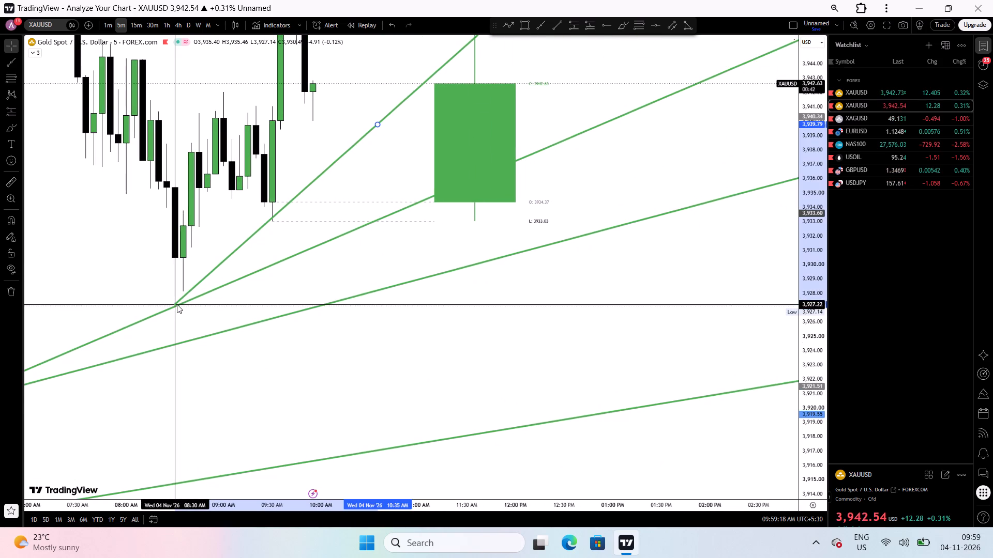
{"action": "left_click", "coordinate": [174, 305]}
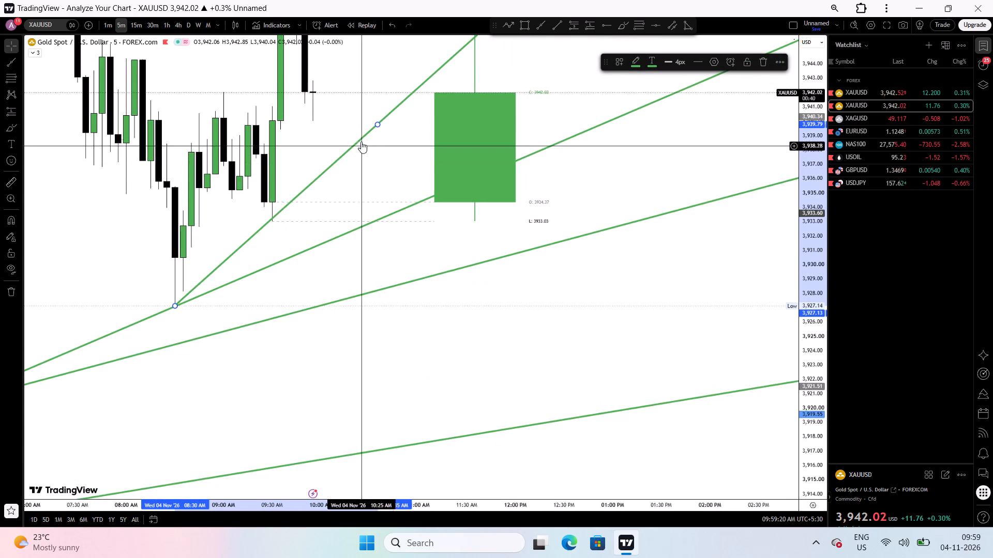
{"action": "left_click_drag", "start_coordinate": [378, 123], "coordinate": [376, 128]}
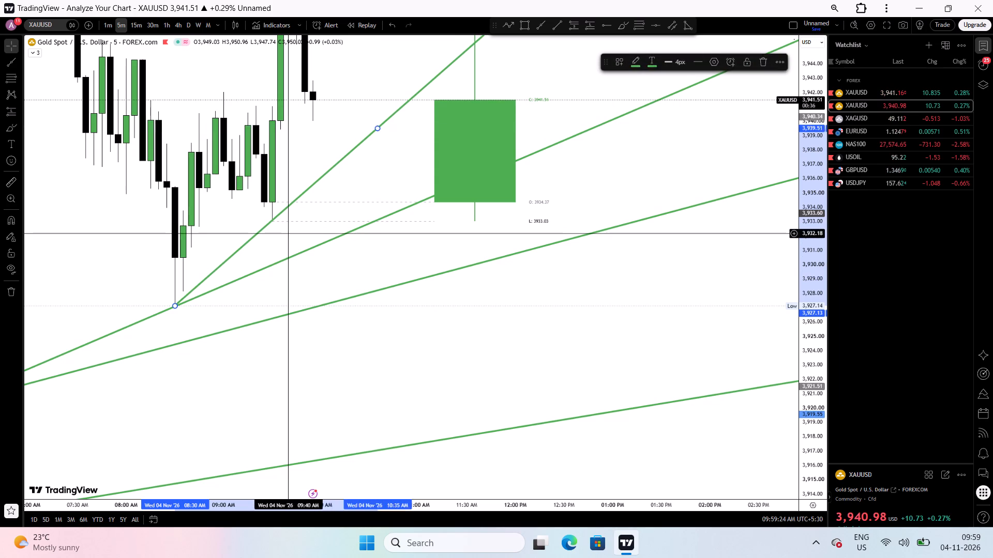
{"action": "left_click", "coordinate": [288, 233]}
Add a price alert on XAUUSD at 3,937.94.
{"action": "scroll", "coordinate": [263, 282], "scroll_direction": "down", "scroll_amount": 2}
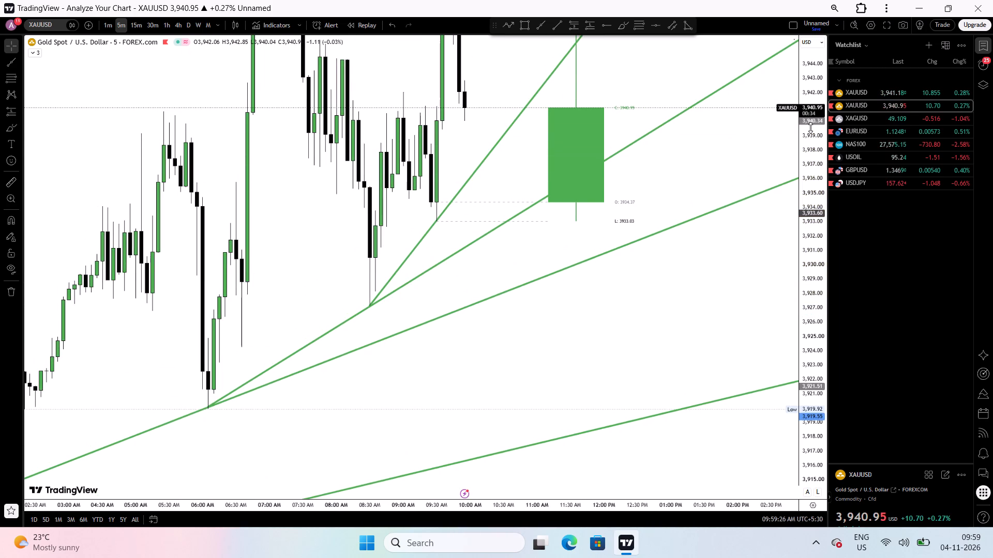
{"action": "left_click_drag", "start_coordinate": [811, 128], "coordinate": [729, 331]}
{"action": "left_click_drag", "start_coordinate": [683, 295], "coordinate": [604, 376]}
{"action": "scroll", "coordinate": [684, 251], "scroll_direction": "down", "scroll_amount": 1}
{"action": "left_click_drag", "start_coordinate": [810, 188], "coordinate": [753, 348]}
{"action": "left_click_drag", "start_coordinate": [574, 341], "coordinate": [461, 385]}
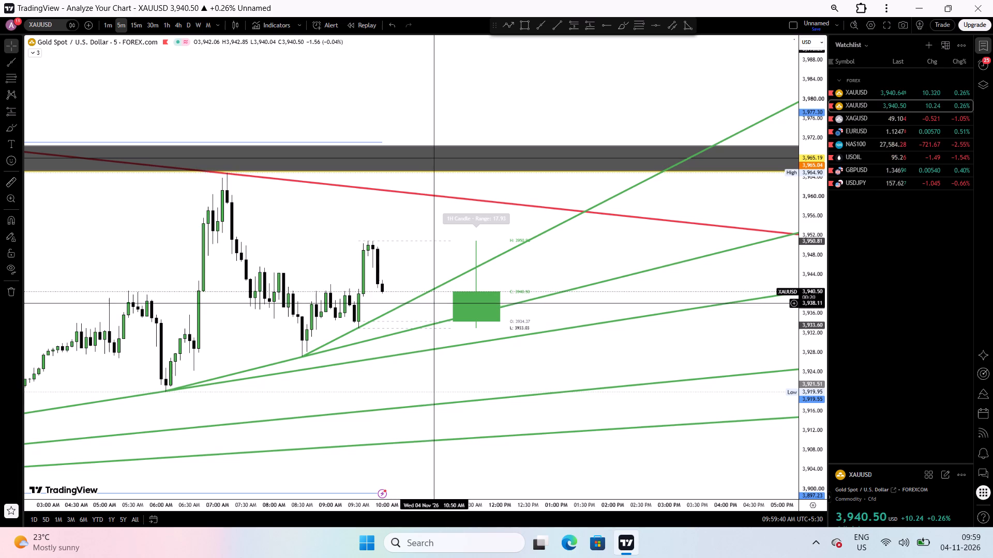
{"action": "left_click", "coordinate": [795, 304]}
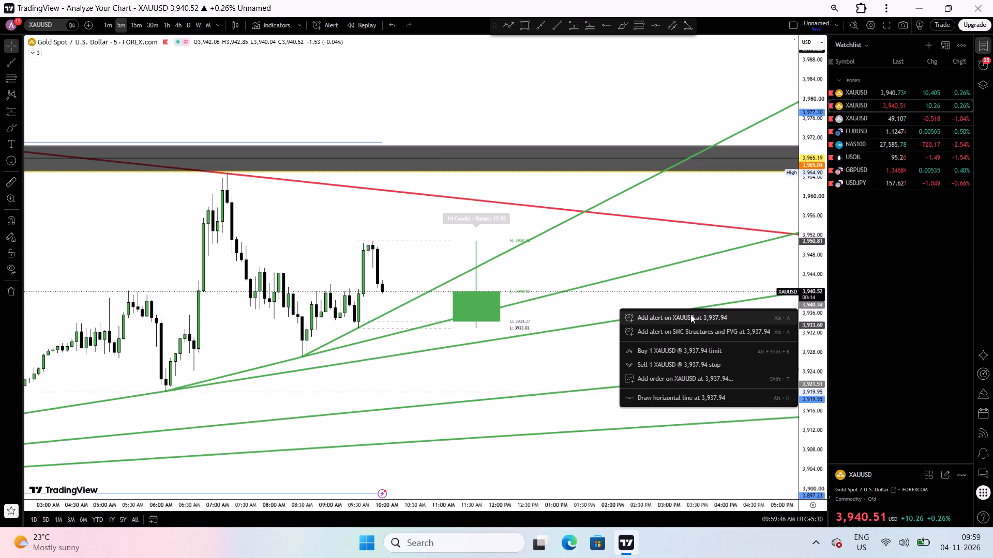
{"action": "left_click", "coordinate": [690, 314]}
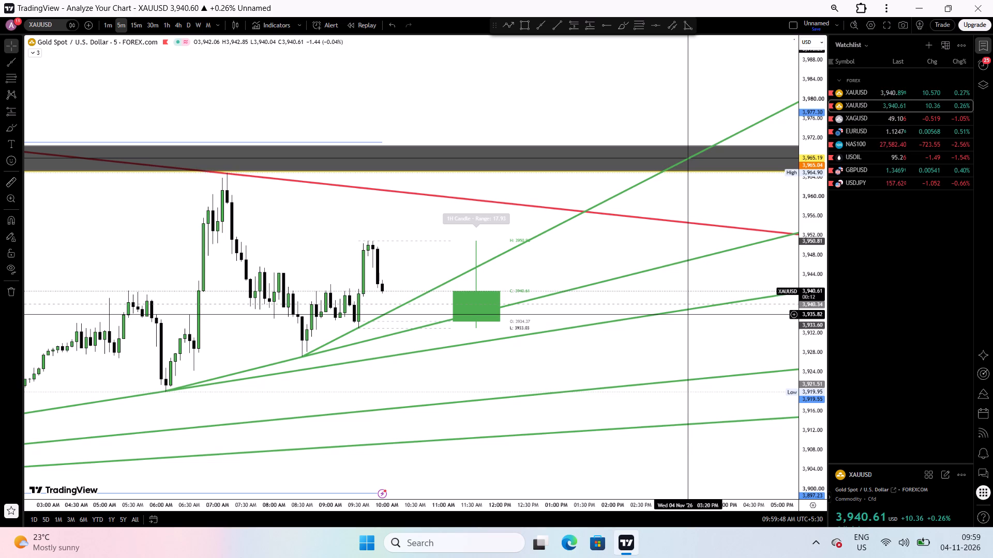
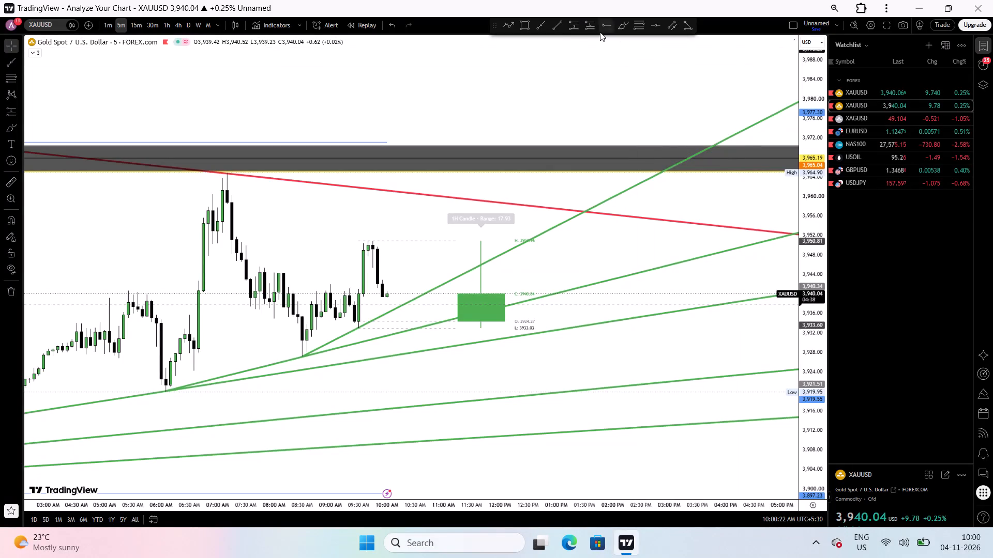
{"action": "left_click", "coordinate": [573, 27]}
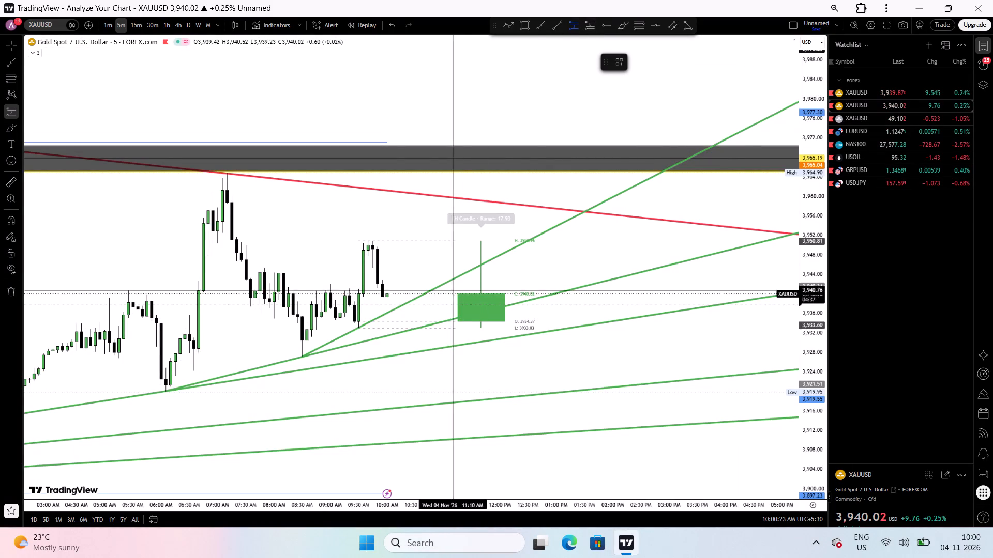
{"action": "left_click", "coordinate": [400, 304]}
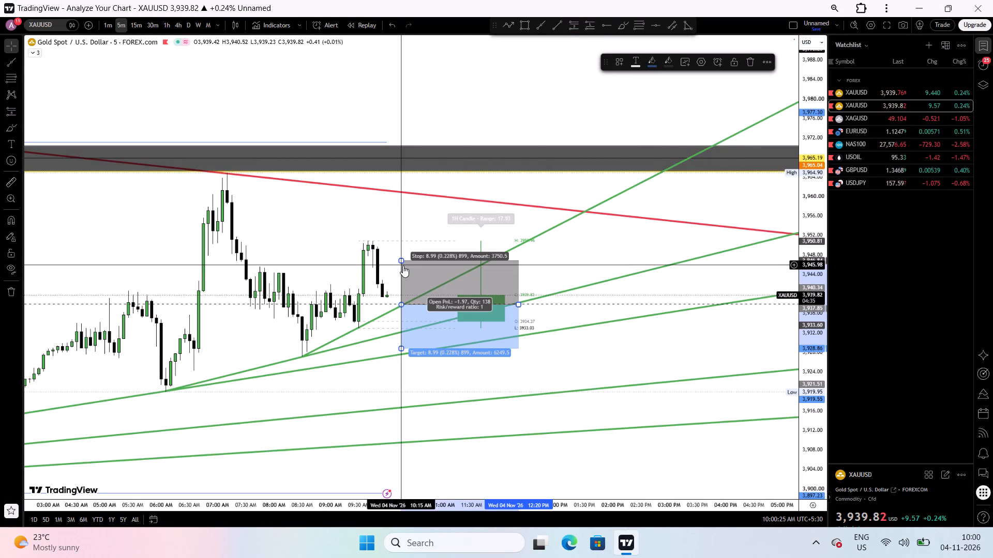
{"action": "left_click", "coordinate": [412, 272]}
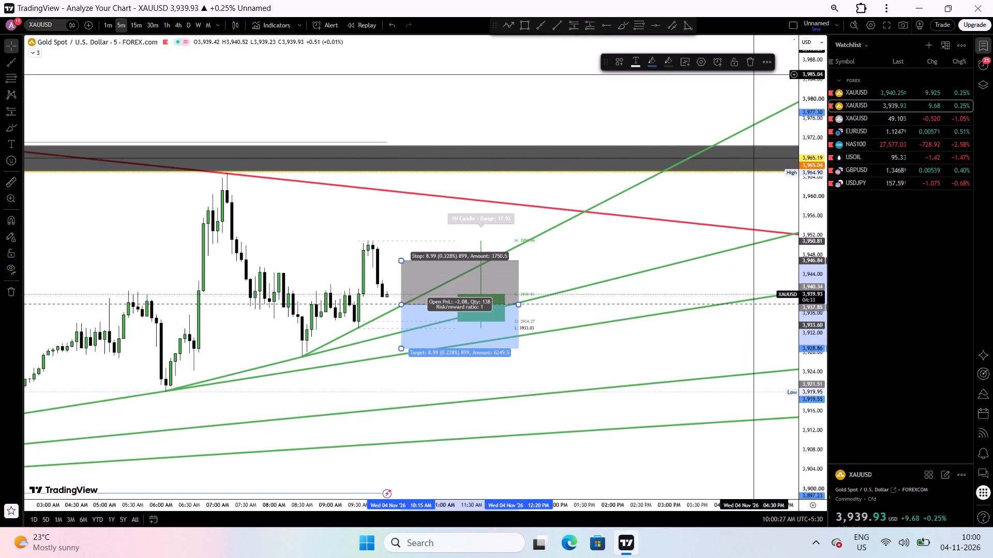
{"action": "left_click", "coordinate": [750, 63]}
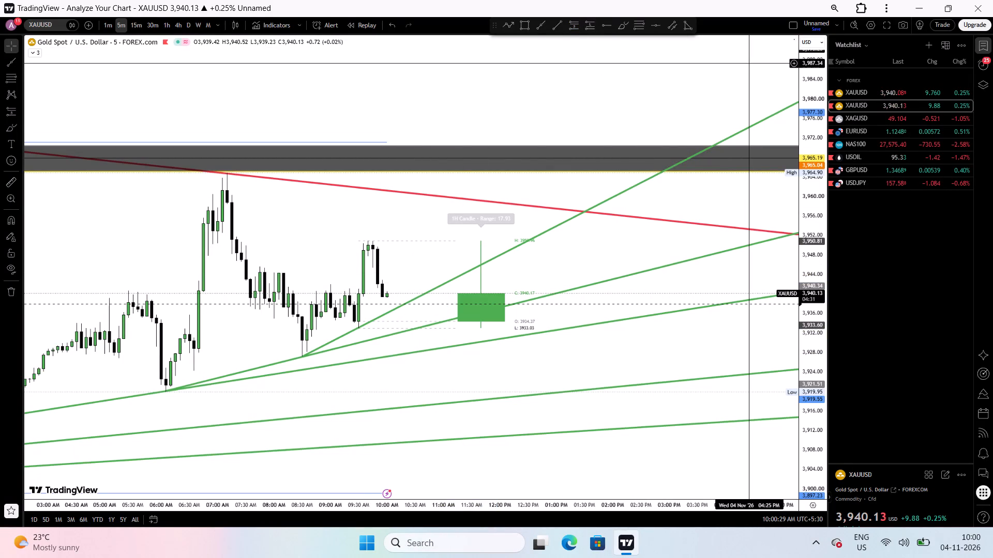
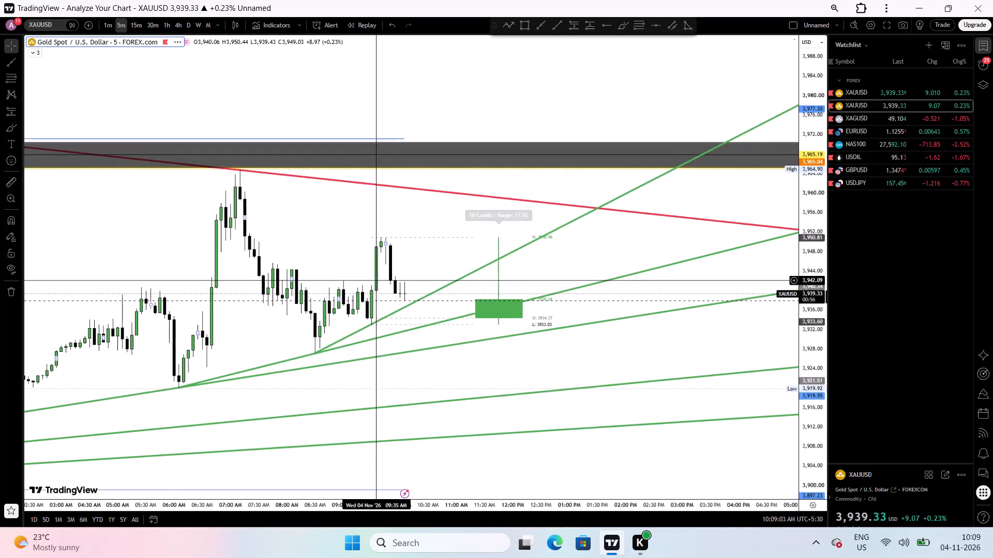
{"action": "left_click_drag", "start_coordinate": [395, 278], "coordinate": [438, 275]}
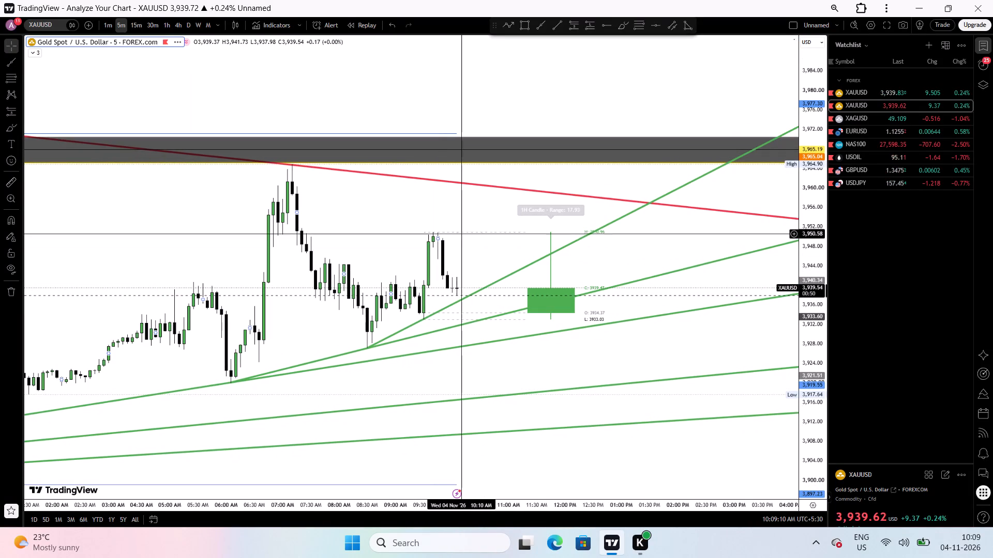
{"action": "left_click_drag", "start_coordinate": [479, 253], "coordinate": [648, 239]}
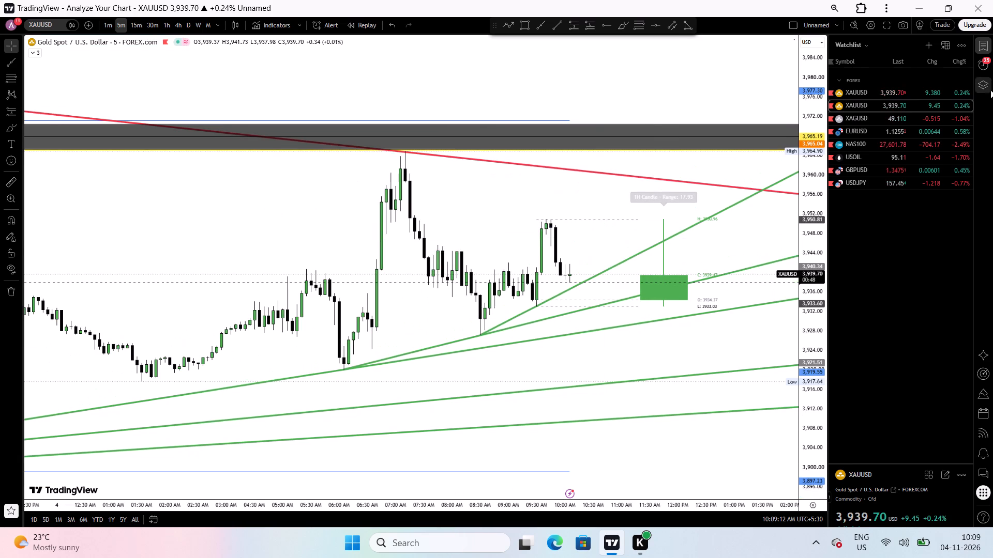
Switch the chart to EURUSD to view its five-minute price action.
{"action": "left_click", "coordinate": [881, 130]}
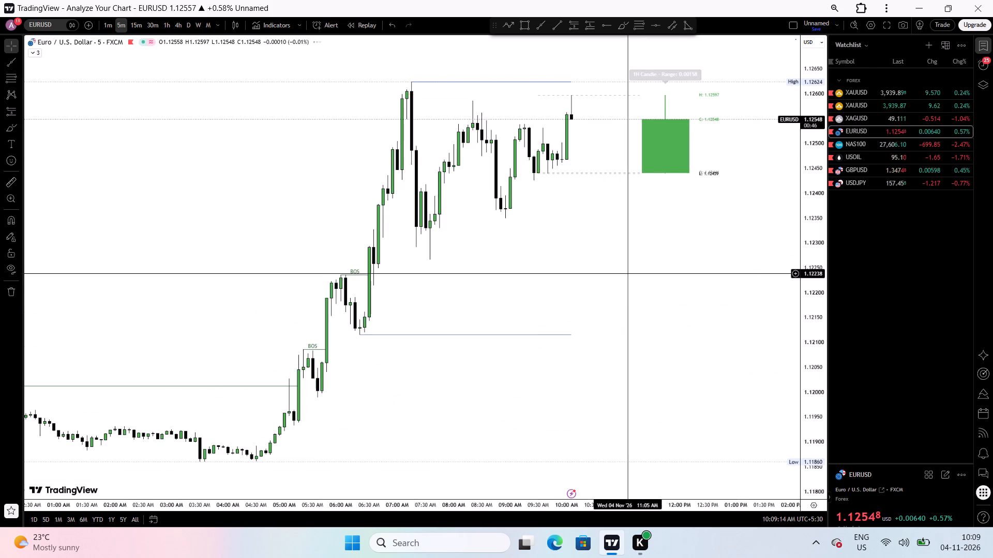
{"action": "left_click_drag", "start_coordinate": [590, 152], "coordinate": [586, 230]}
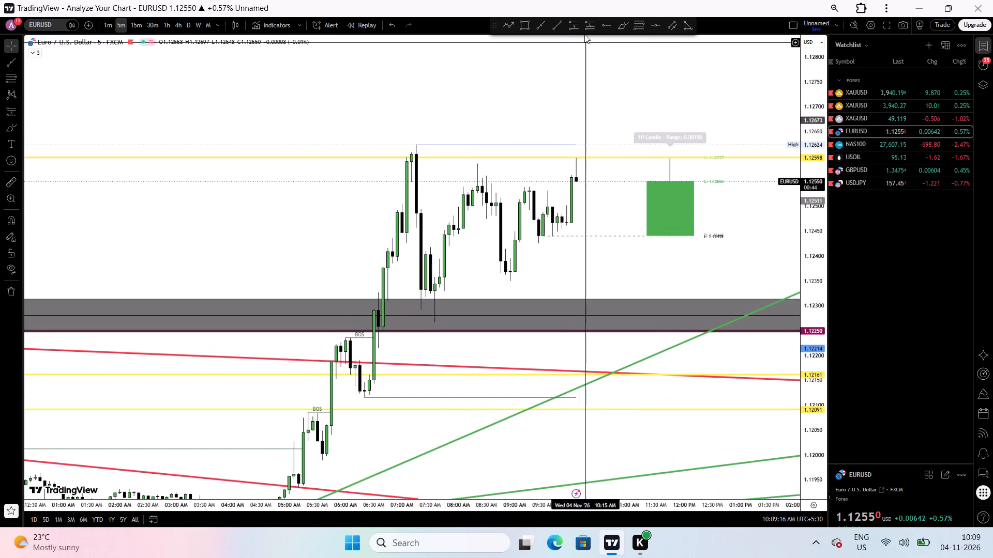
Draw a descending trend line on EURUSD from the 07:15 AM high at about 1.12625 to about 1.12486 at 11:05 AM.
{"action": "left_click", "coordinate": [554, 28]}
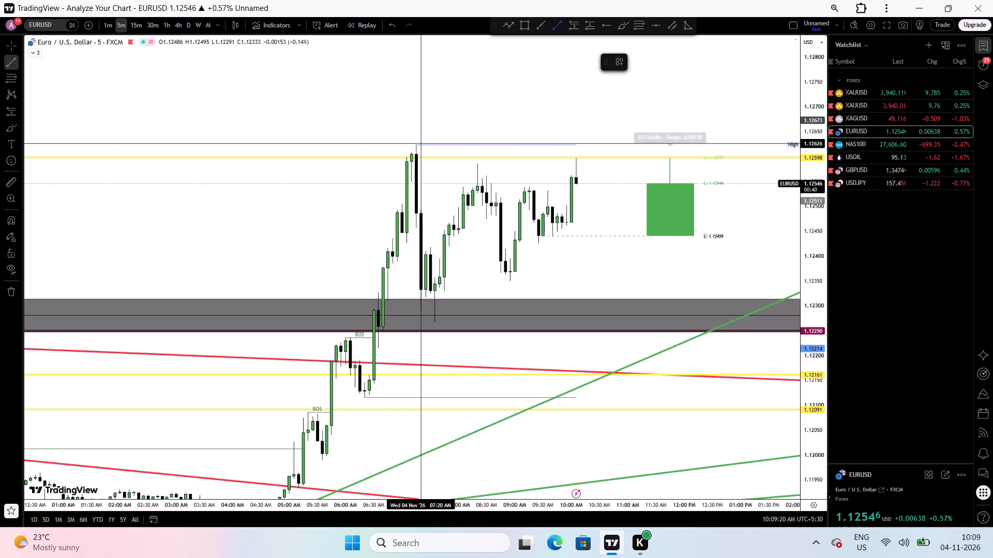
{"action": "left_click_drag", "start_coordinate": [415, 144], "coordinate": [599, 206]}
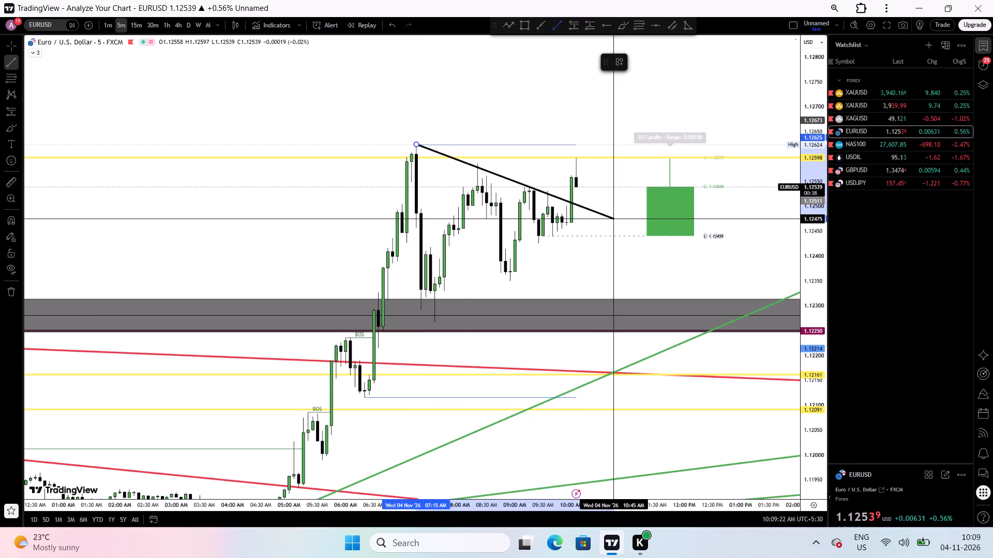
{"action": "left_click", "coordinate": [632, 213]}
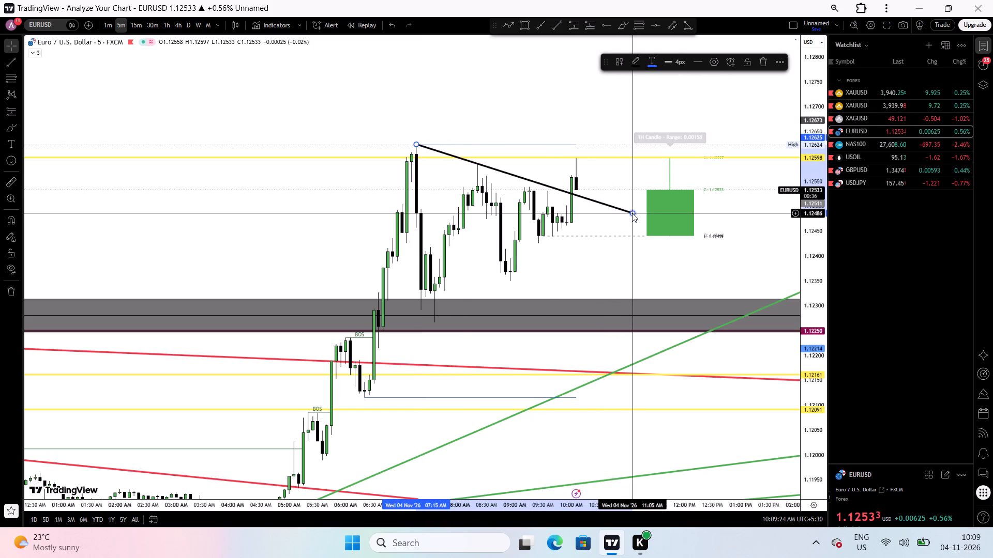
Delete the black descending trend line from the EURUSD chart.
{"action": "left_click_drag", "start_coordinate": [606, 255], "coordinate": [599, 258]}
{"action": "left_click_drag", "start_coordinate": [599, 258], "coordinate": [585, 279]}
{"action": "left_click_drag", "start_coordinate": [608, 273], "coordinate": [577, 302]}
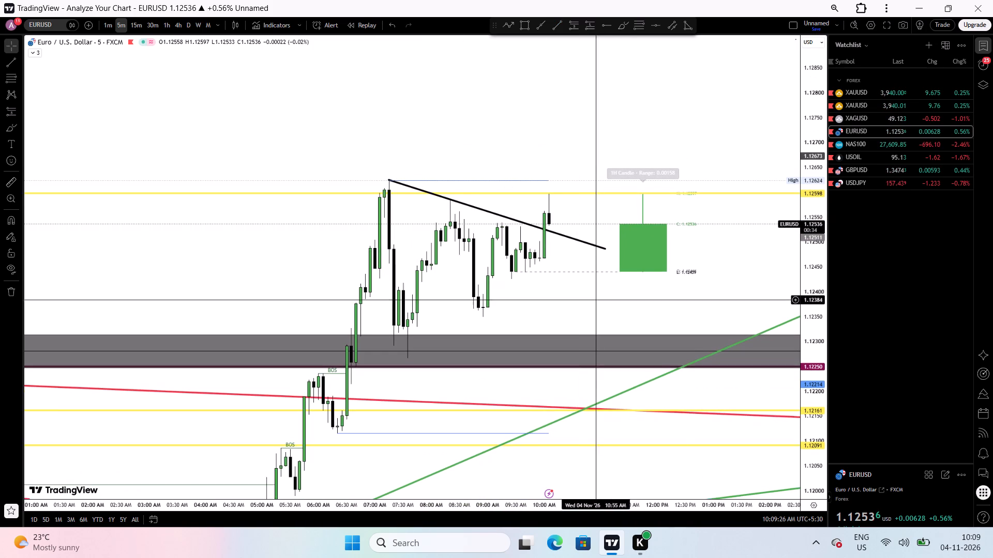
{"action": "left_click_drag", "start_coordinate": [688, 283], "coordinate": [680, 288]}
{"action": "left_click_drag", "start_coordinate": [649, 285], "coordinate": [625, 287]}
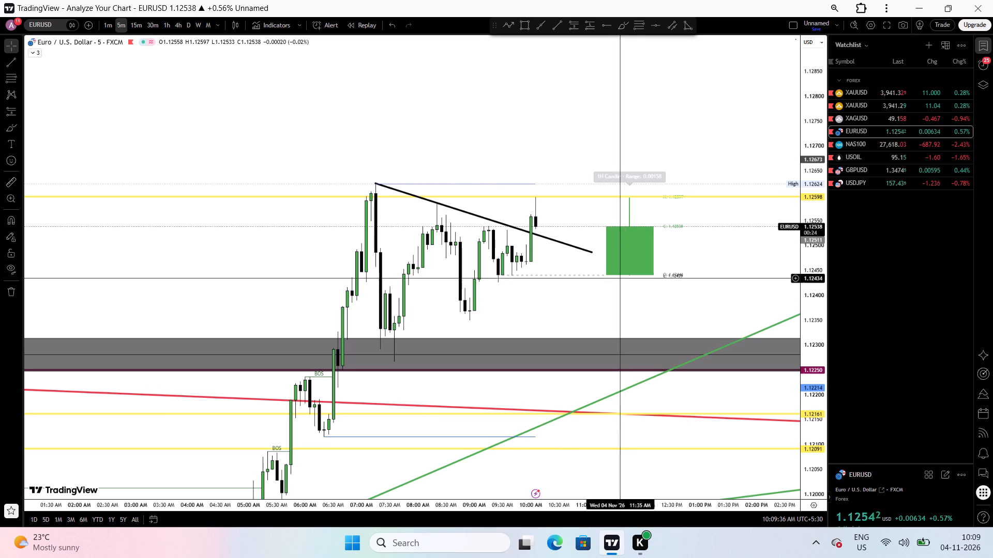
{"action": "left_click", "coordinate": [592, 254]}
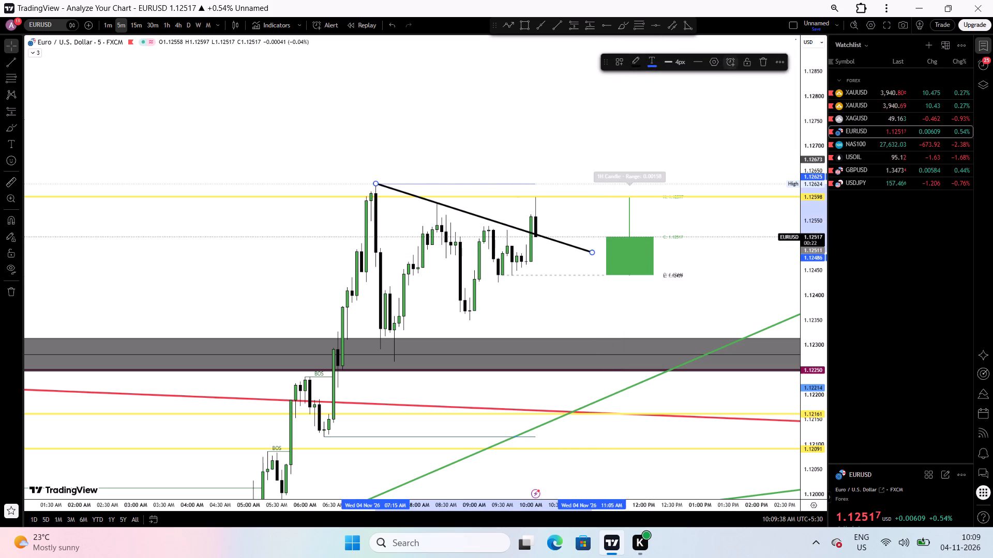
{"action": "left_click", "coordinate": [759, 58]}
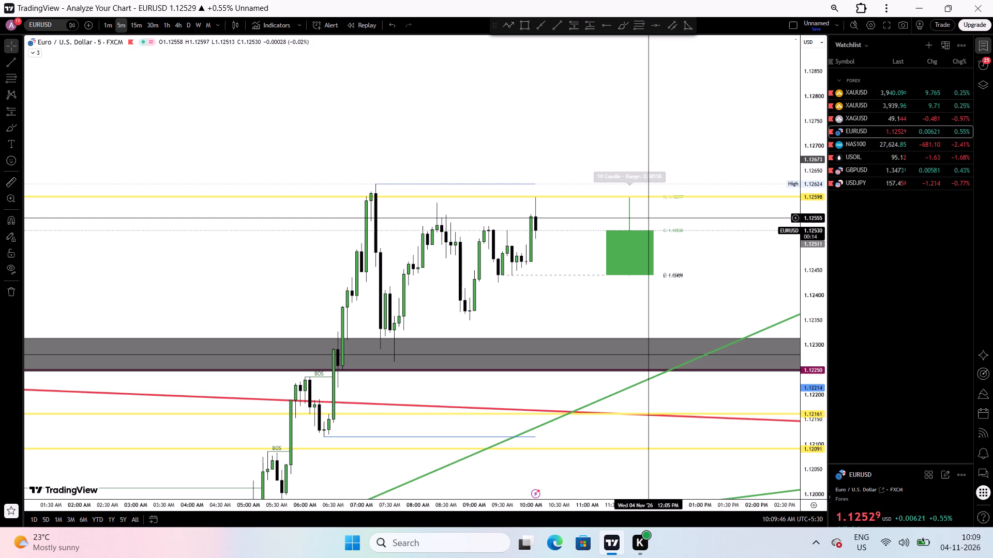
Draw a descending ray on EURUSD from the 07:15 AM high at about 1.12623 through 1.12548 at 09:20 AM and colour it red.
{"action": "left_click", "coordinate": [540, 26]}
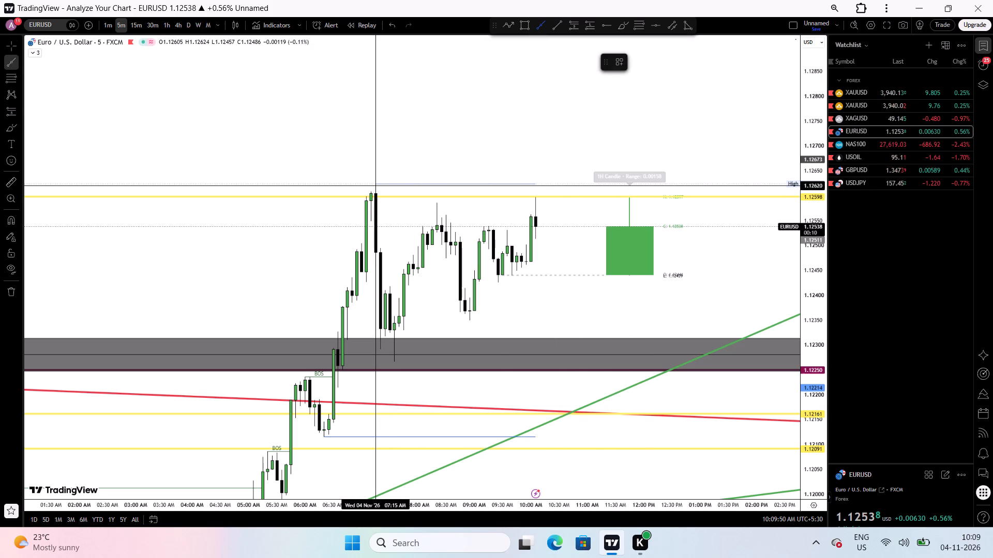
{"action": "left_click_drag", "start_coordinate": [375, 184], "coordinate": [486, 211]}
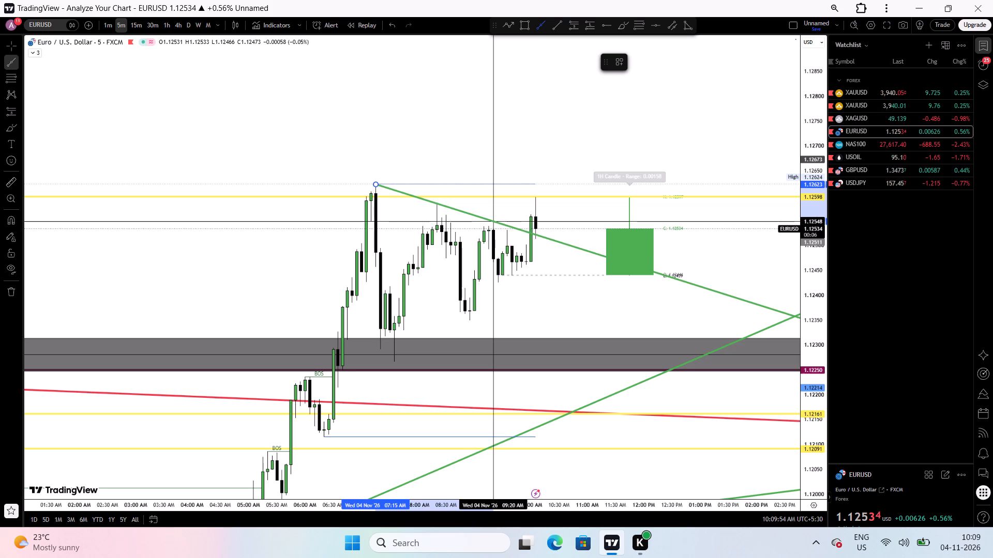
{"action": "left_click", "coordinate": [494, 221]}
{"action": "left_click", "coordinate": [631, 58]}
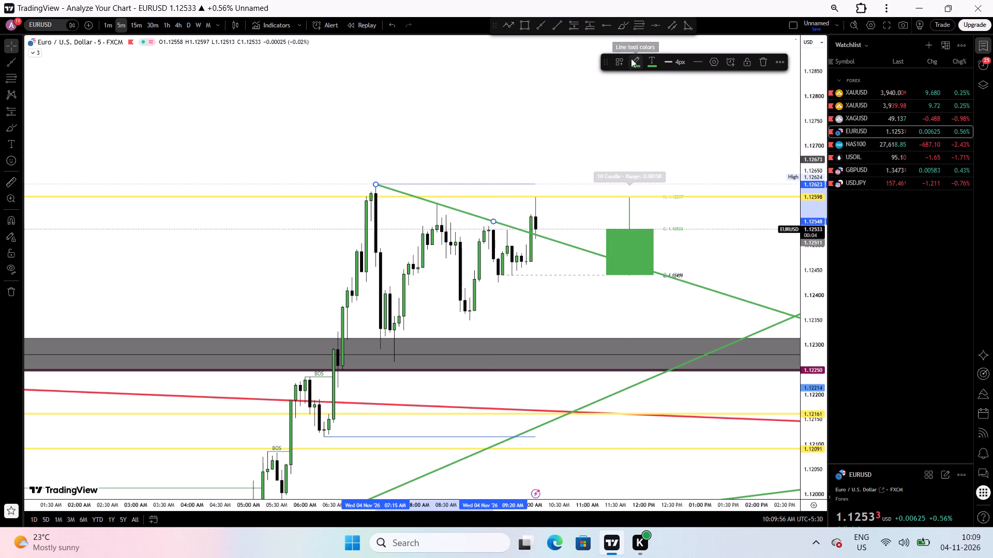
{"action": "left_click", "coordinate": [630, 91]}
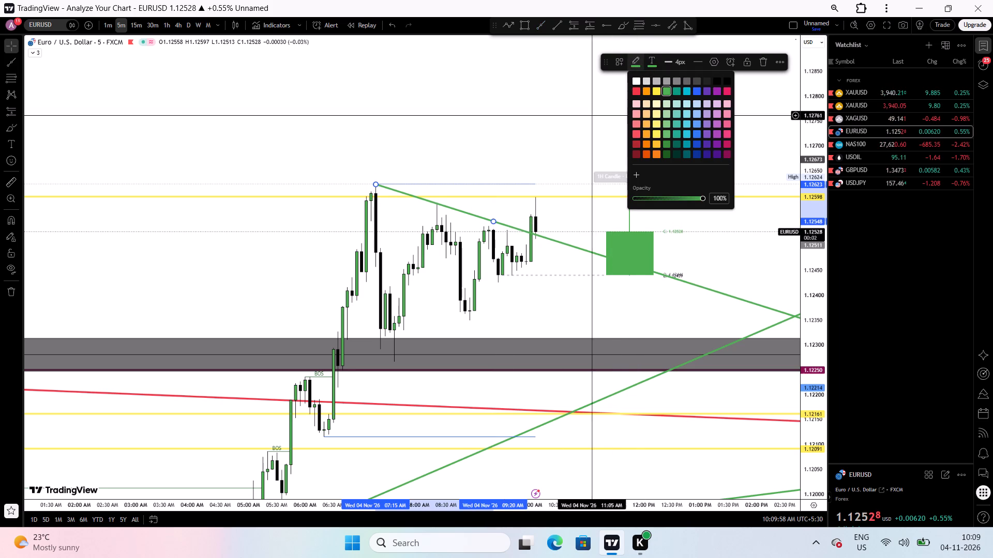
{"action": "left_click", "coordinate": [634, 93]}
{"action": "left_click_drag", "start_coordinate": [593, 122], "coordinate": [556, 104]}
{"action": "left_click_drag", "start_coordinate": [656, 215], "coordinate": [618, 187]}
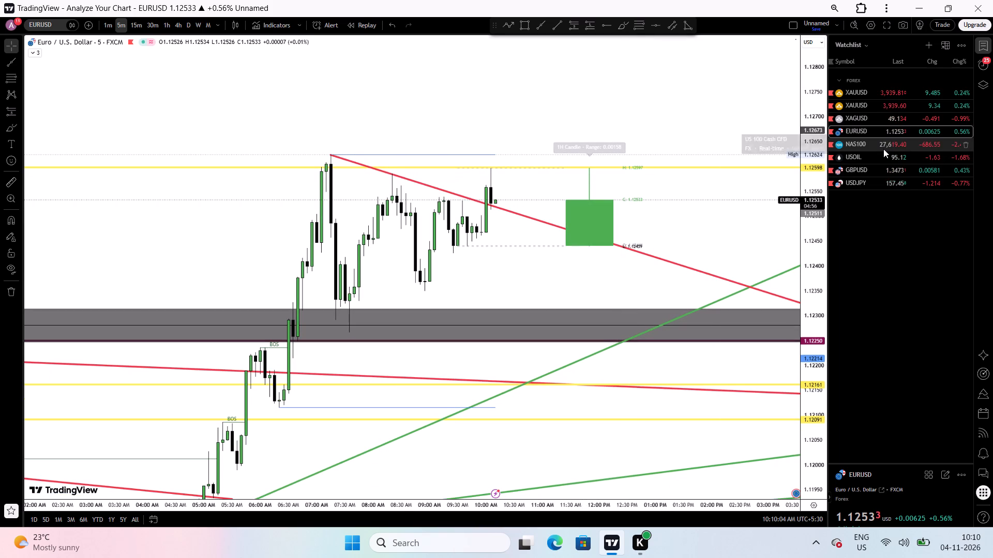
Examine the XAUUSD, NAS100, GBPUSD and USDJPY five-minute charts in turn.
{"action": "left_click", "coordinate": [868, 109]}
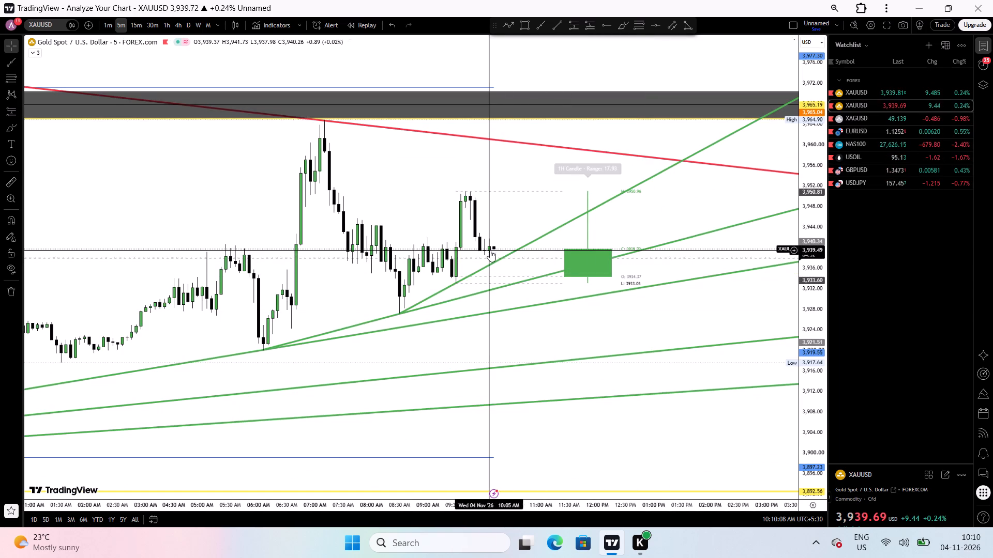
{"action": "left_click_drag", "start_coordinate": [490, 250], "coordinate": [519, 237]}
{"action": "left_click", "coordinate": [860, 142]}
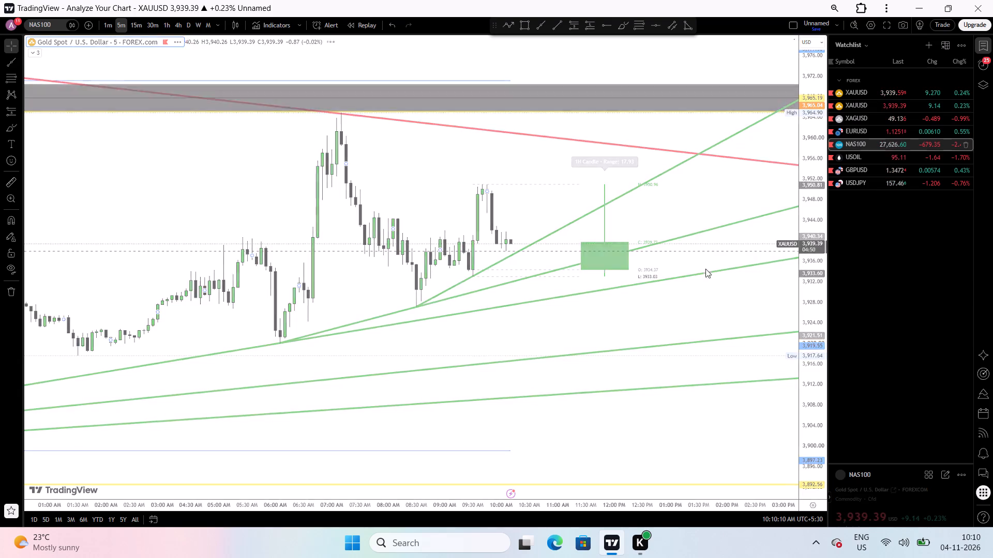
{"action": "left_click_drag", "start_coordinate": [533, 441], "coordinate": [599, 390]}
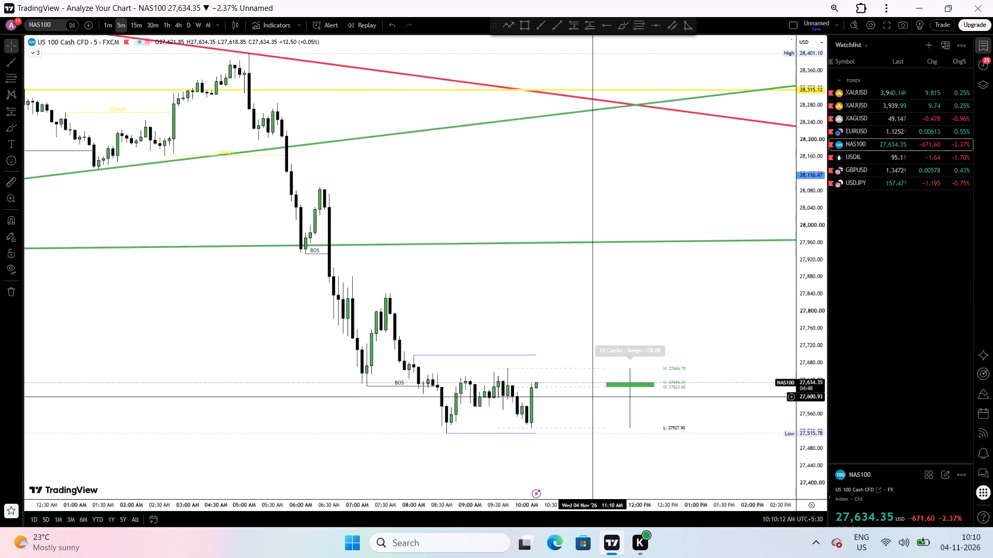
{"action": "left_click_drag", "start_coordinate": [599, 390], "coordinate": [593, 359]}
{"action": "left_click_drag", "start_coordinate": [581, 357], "coordinate": [631, 401]}
{"action": "left_click_drag", "start_coordinate": [631, 401], "coordinate": [578, 361]}
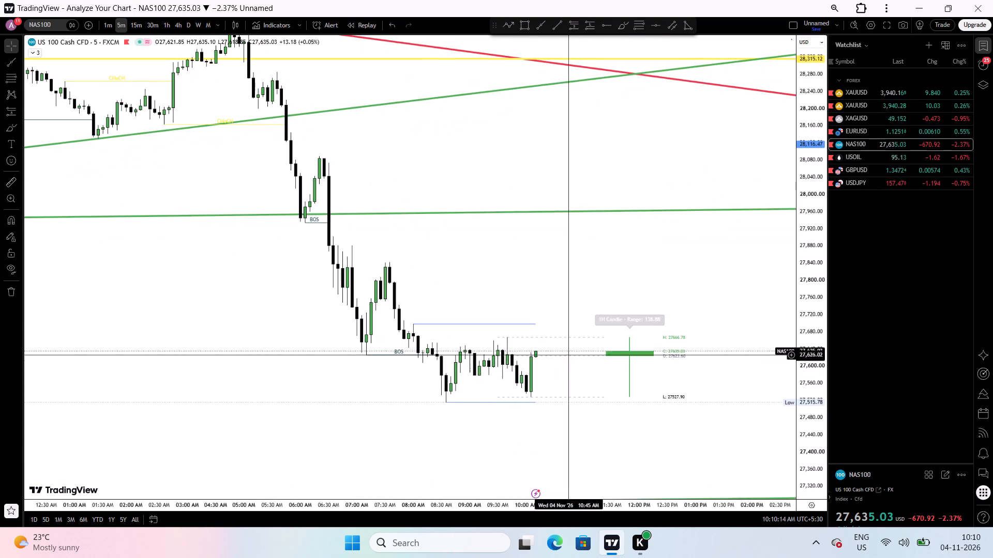
{"action": "left_click", "coordinate": [880, 159]}
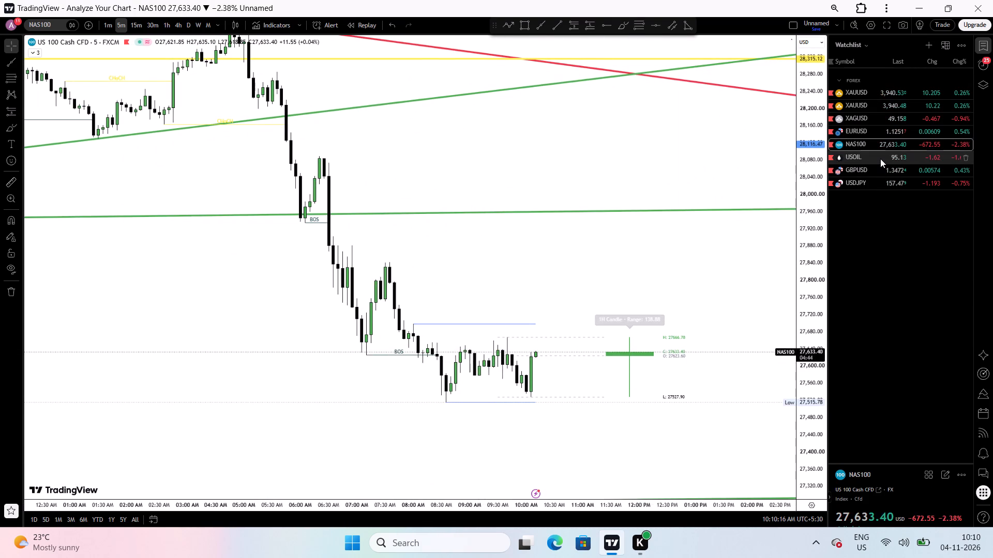
{"action": "left_click", "coordinate": [880, 164]}
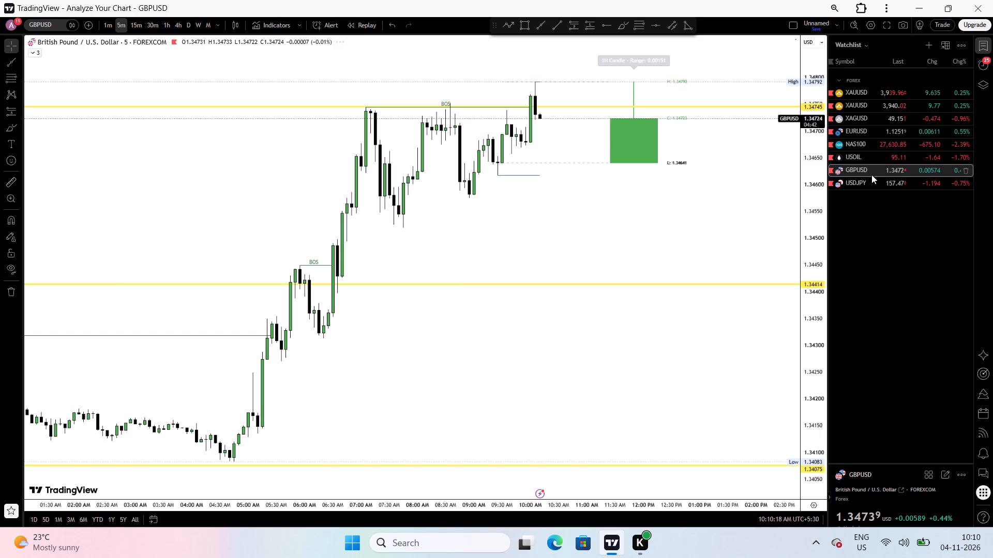
{"action": "left_click", "coordinate": [869, 182]}
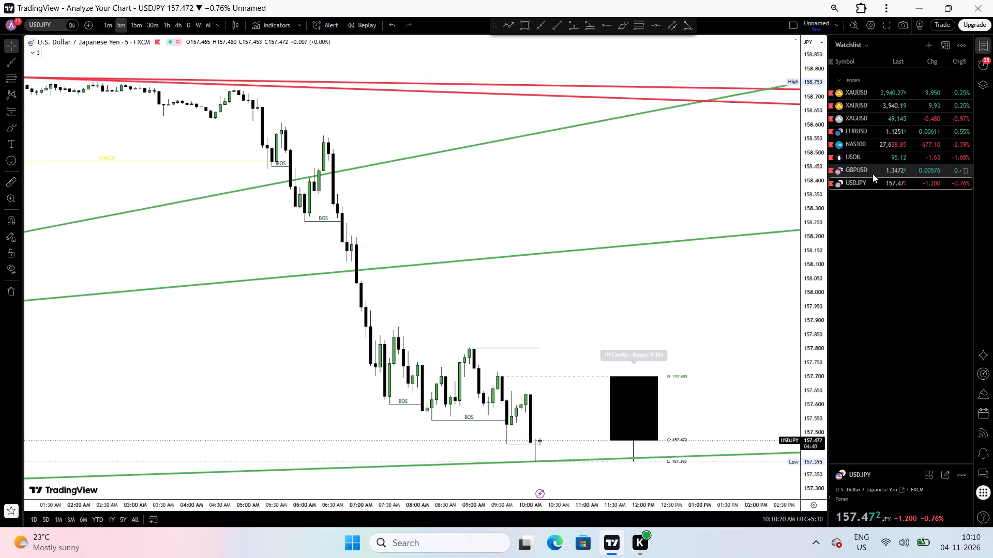
Return to GBPUSD and draw a rising ray from the 04:45 AM low at about 1.34080 through 1.34607 at 09:25 AM.
{"action": "left_click", "coordinate": [880, 169]}
{"action": "left_click_drag", "start_coordinate": [614, 226], "coordinate": [565, 204]}
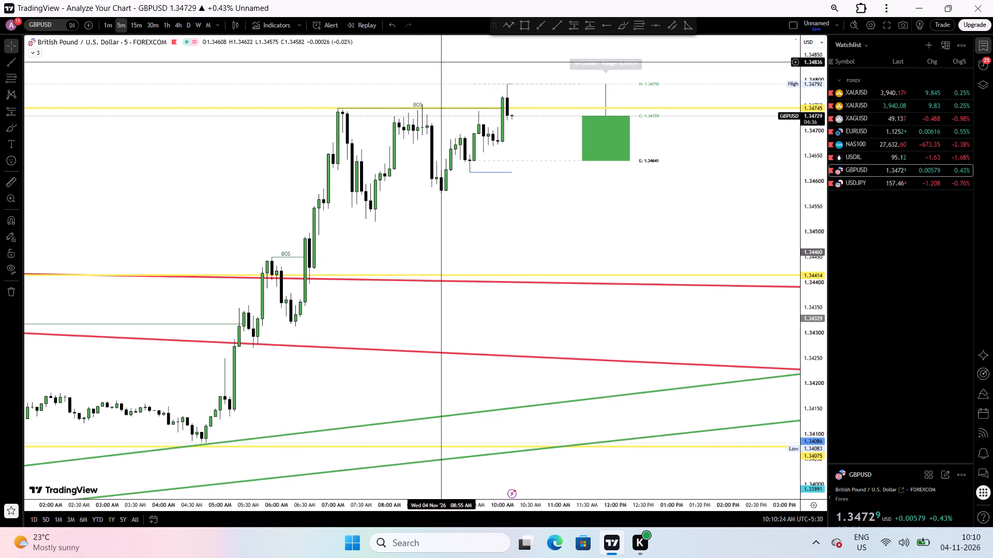
{"action": "left_click", "coordinate": [540, 25]}
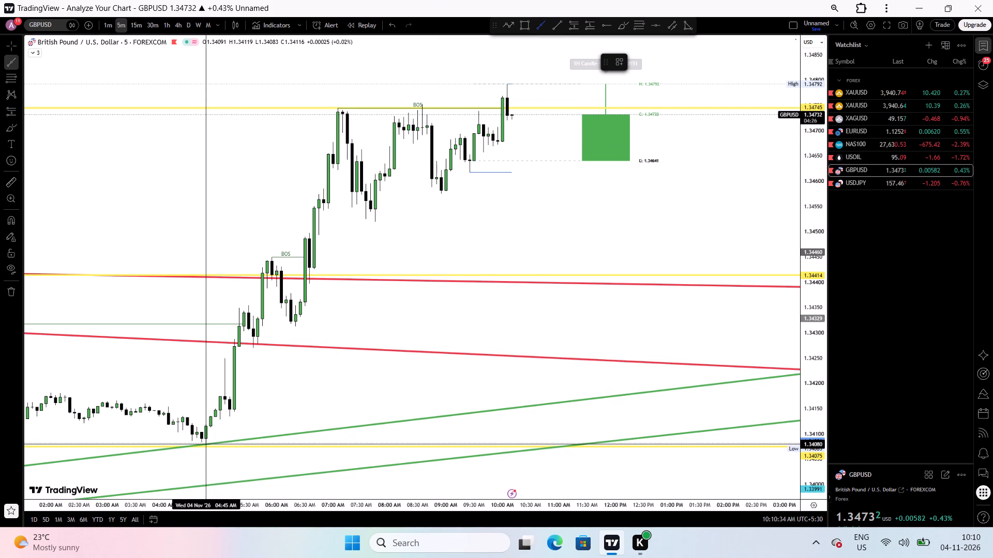
{"action": "left_click_drag", "start_coordinate": [204, 444], "coordinate": [382, 246]}
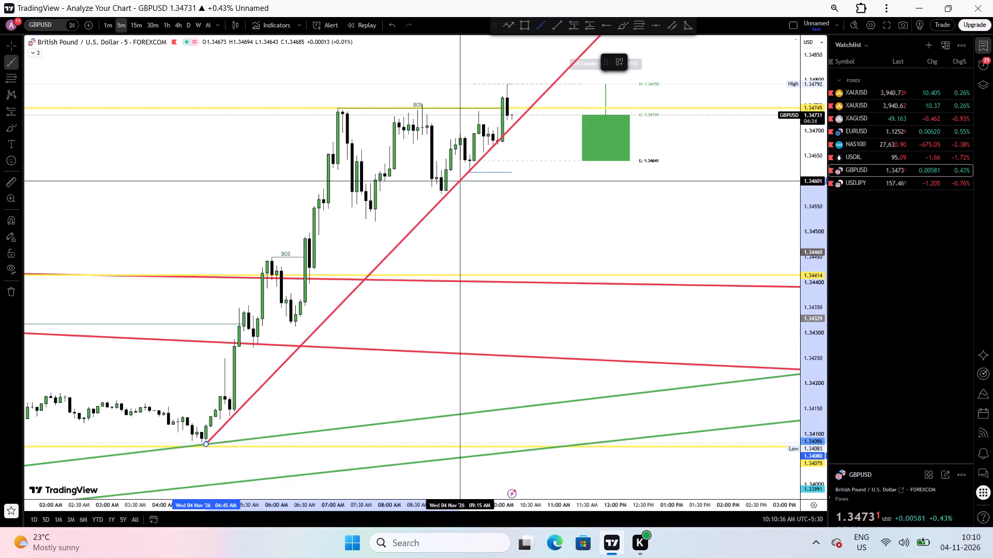
{"action": "left_click", "coordinate": [470, 178]}
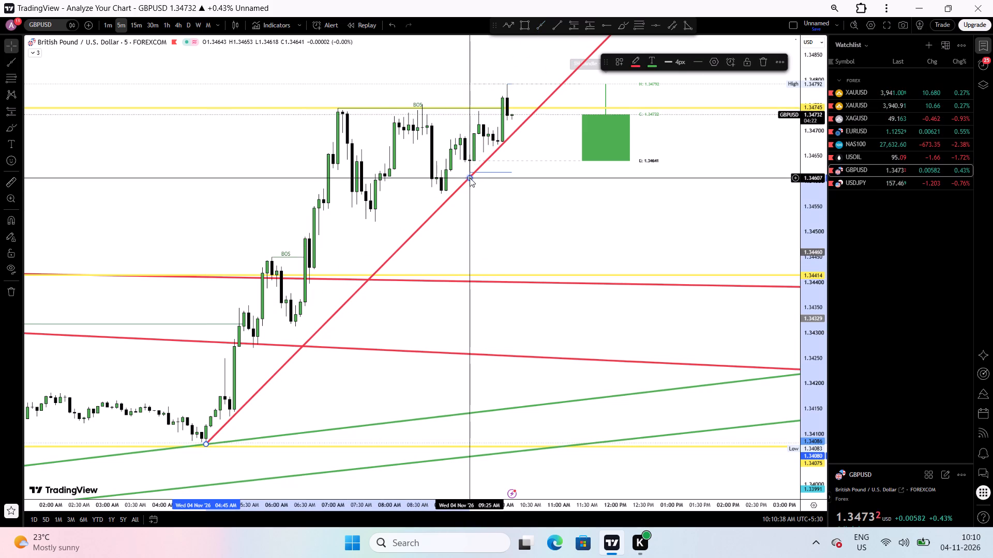
Move EURUSD in the watchlist to directly above GBPUSD.
{"action": "left_click_drag", "start_coordinate": [872, 133], "coordinate": [869, 170]}
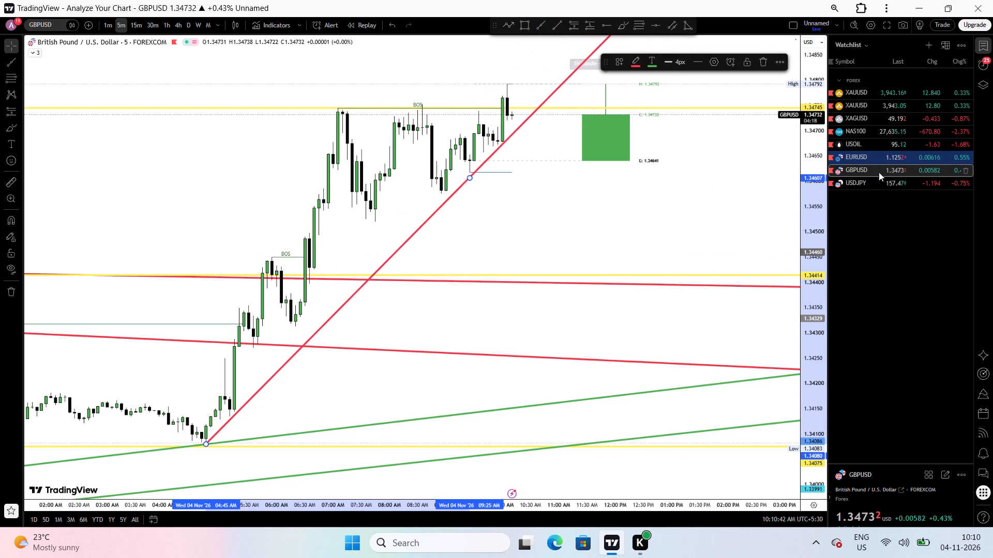
{"action": "left_click", "coordinate": [878, 172]}
Place a long position on the EURUSD five-minute chart at the 10:05 AM candle with its entry at about 1.12559.
{"action": "left_click", "coordinate": [882, 161]}
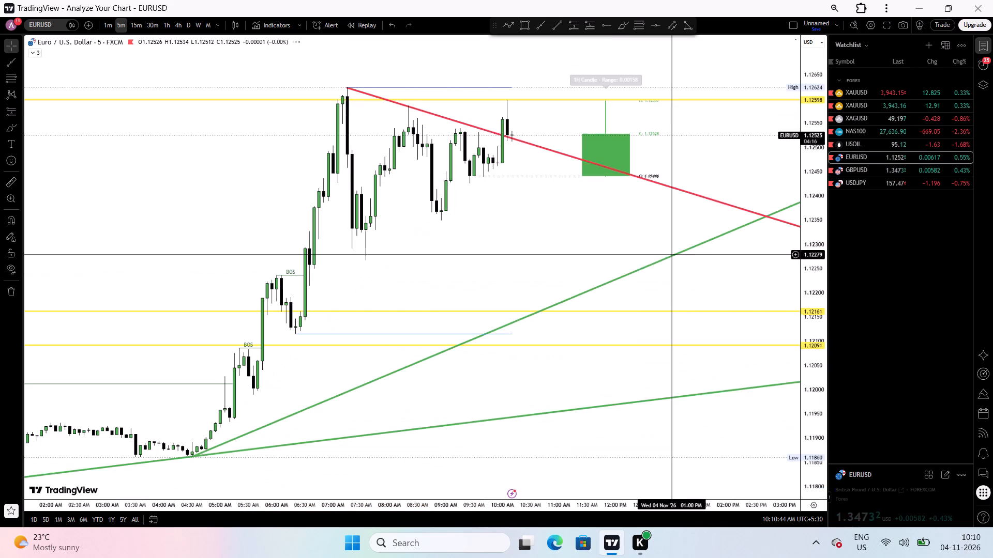
{"action": "left_click_drag", "start_coordinate": [570, 203], "coordinate": [565, 305]}
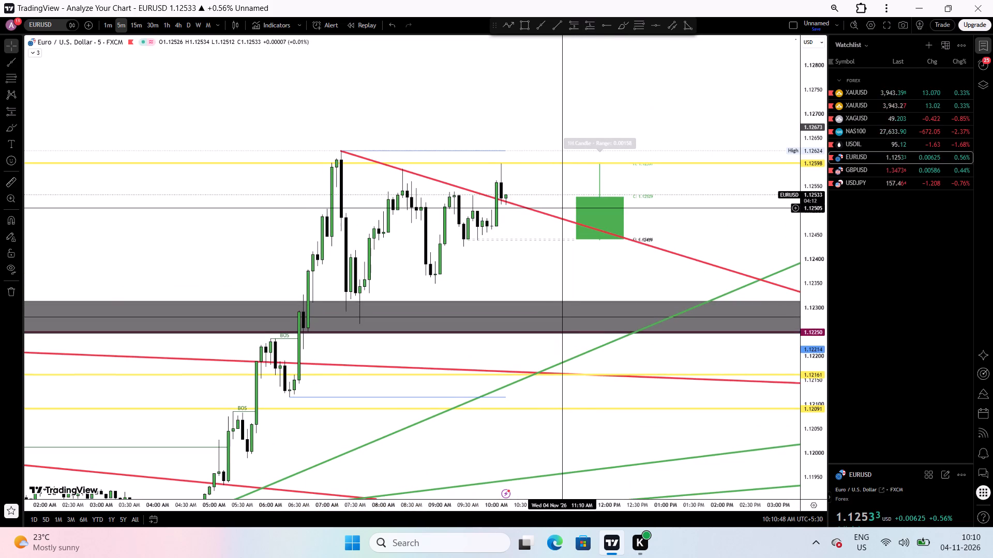
{"action": "left_click_drag", "start_coordinate": [564, 208], "coordinate": [585, 197]}
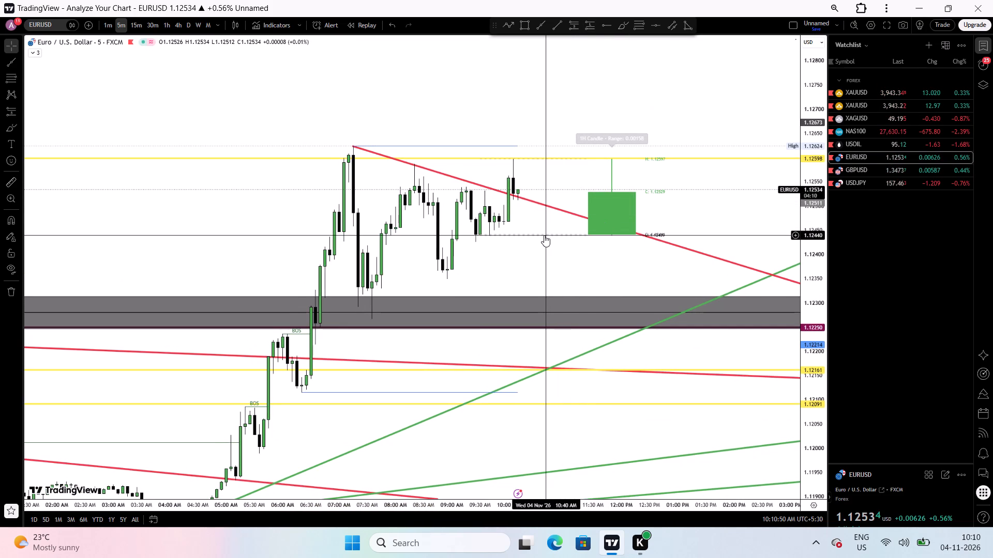
{"action": "left_click_drag", "start_coordinate": [553, 175], "coordinate": [559, 175]}
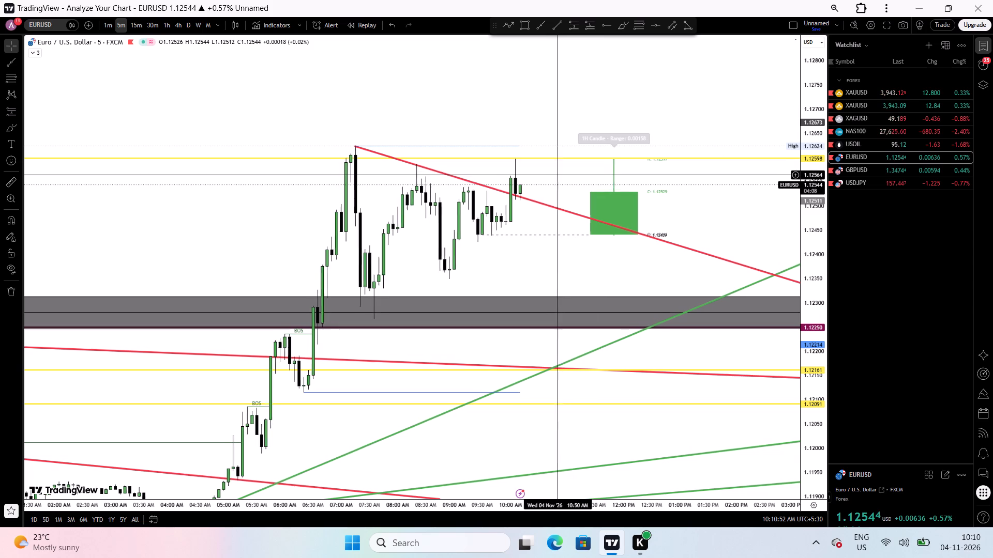
{"action": "left_click_drag", "start_coordinate": [559, 175], "coordinate": [560, 175]}
{"action": "left_click", "coordinate": [585, 27]}
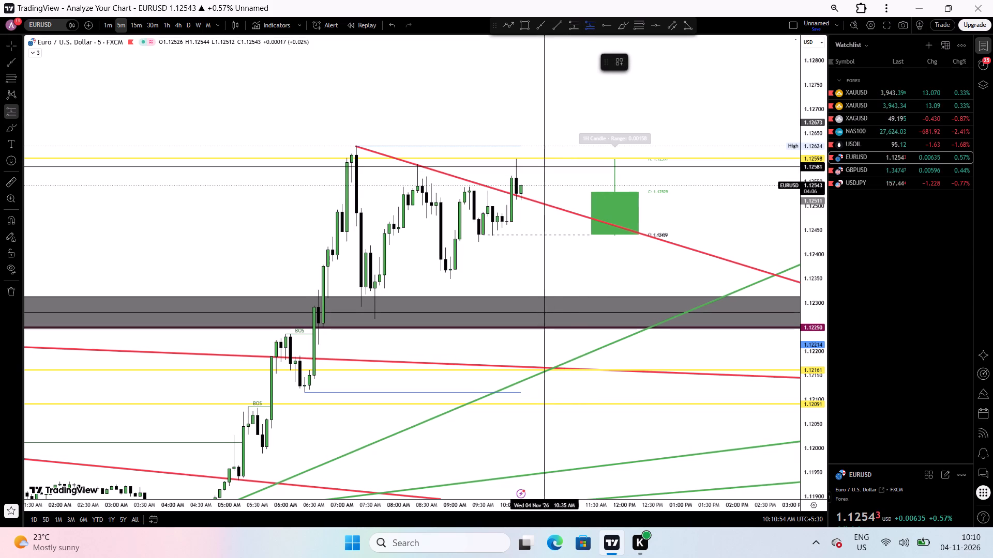
{"action": "left_click", "coordinate": [525, 190]}
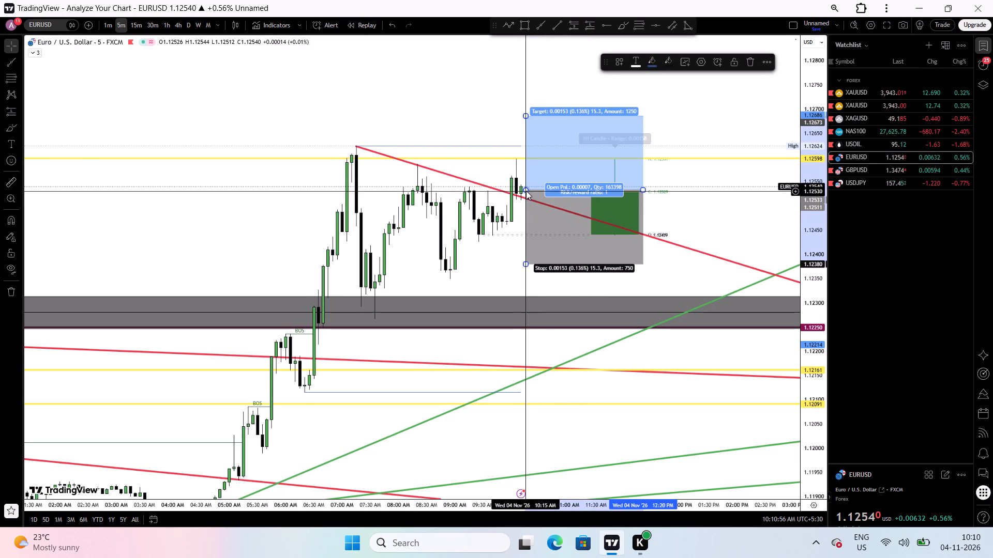
{"action": "left_click_drag", "start_coordinate": [525, 191], "coordinate": [516, 177]}
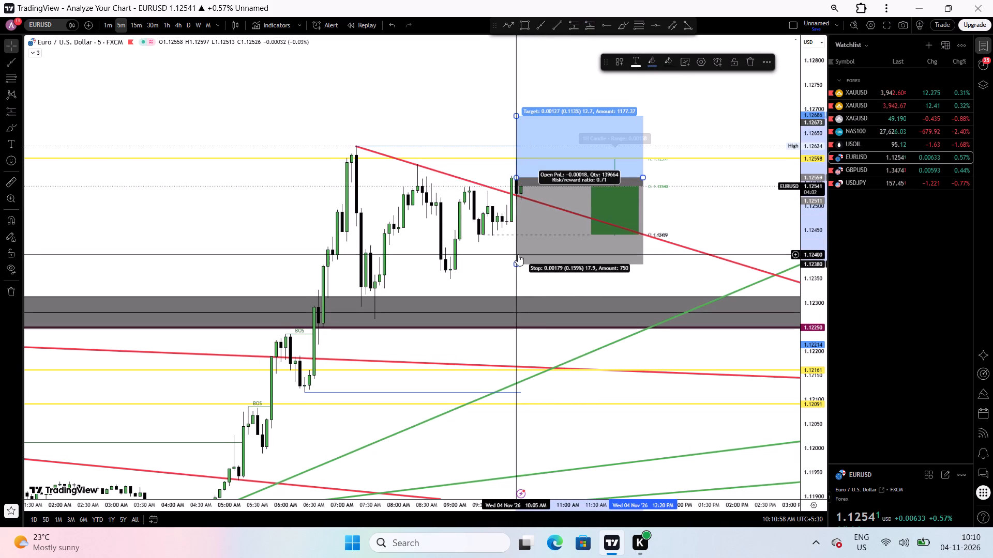
Set the EURUSD long position's stop to about 1.12422 and its target to about 1.12821.
{"action": "left_click_drag", "start_coordinate": [516, 263], "coordinate": [496, 243]}
{"action": "left_click_drag", "start_coordinate": [538, 270], "coordinate": [493, 354]}
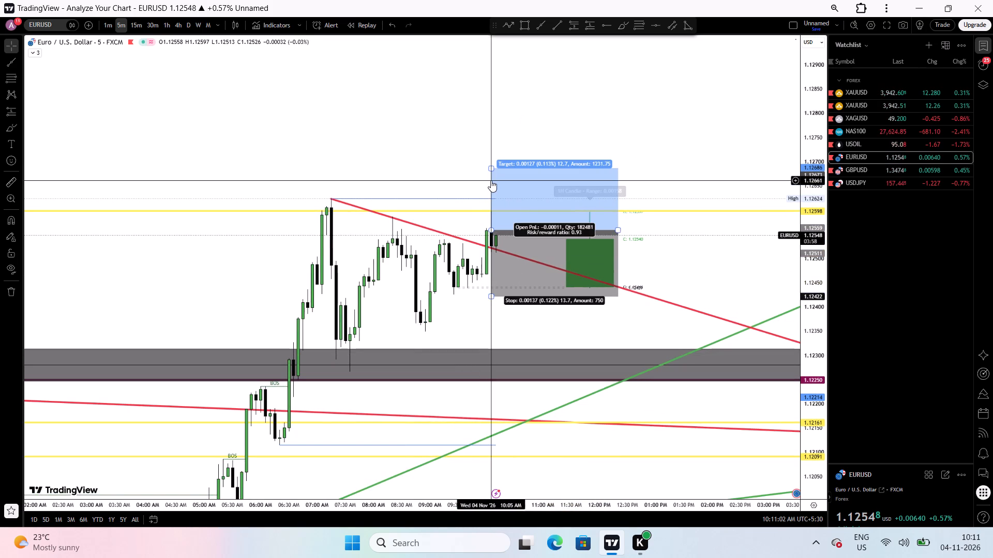
{"action": "left_click_drag", "start_coordinate": [491, 167], "coordinate": [484, 109]}
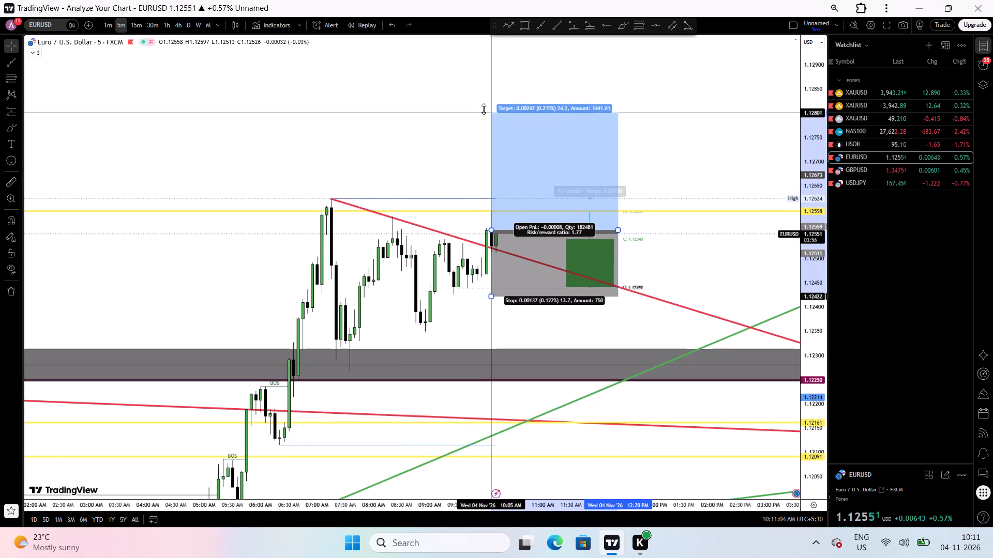
{"action": "left_click_drag", "start_coordinate": [484, 109], "coordinate": [486, 103]}
{"action": "left_click_drag", "start_coordinate": [450, 146], "coordinate": [405, 124]}
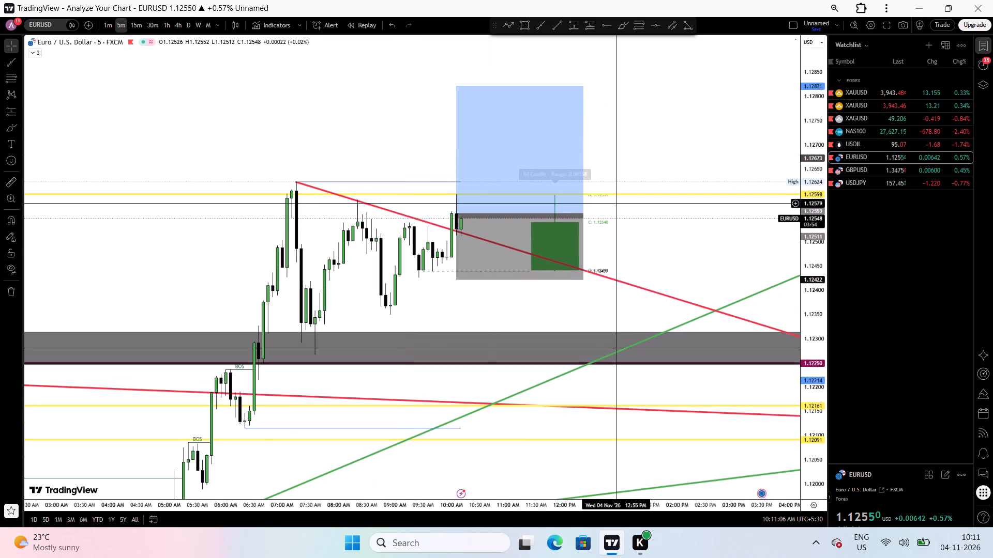
{"action": "left_click_drag", "start_coordinate": [635, 220], "coordinate": [701, 210]}
{"action": "left_click_drag", "start_coordinate": [684, 227], "coordinate": [719, 226]}
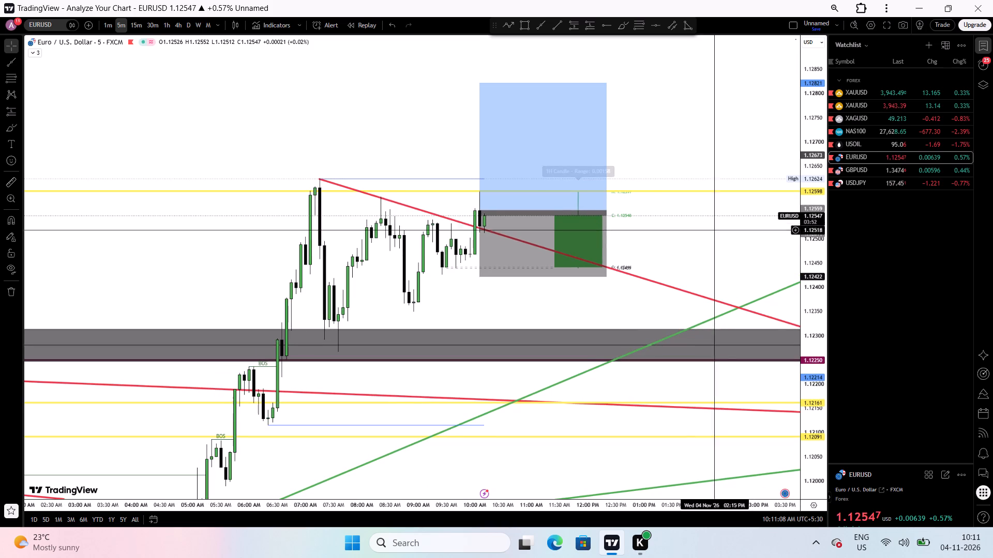
{"action": "left_click_drag", "start_coordinate": [700, 247], "coordinate": [750, 222]}
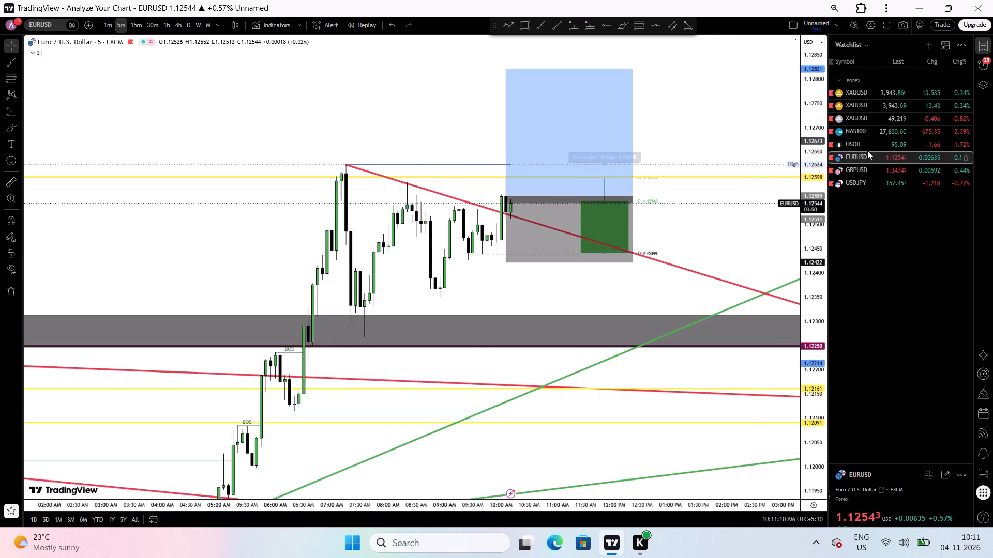
Place a long position on the NAS100 five-minute chart at the 10:00 AM candle with its entry at about 27,650.61.
{"action": "left_click", "coordinate": [874, 132]}
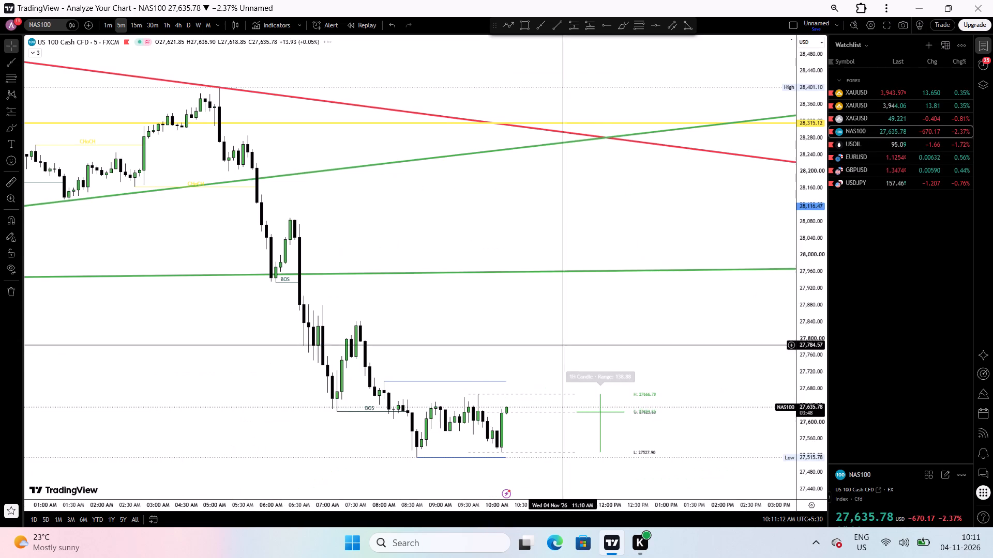
{"action": "left_click_drag", "start_coordinate": [537, 407], "coordinate": [554, 254]}
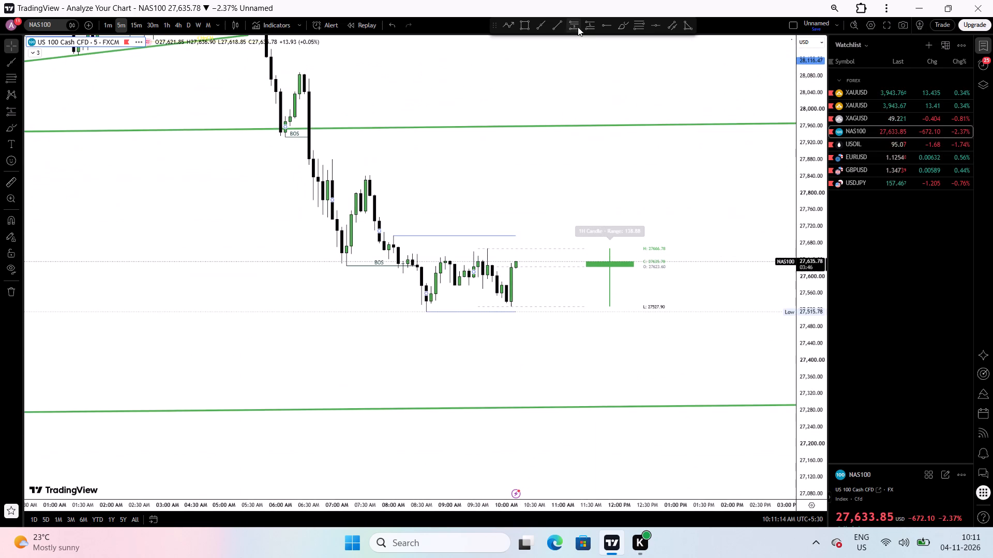
{"action": "left_click_drag", "start_coordinate": [593, 25], "coordinate": [506, 299]}
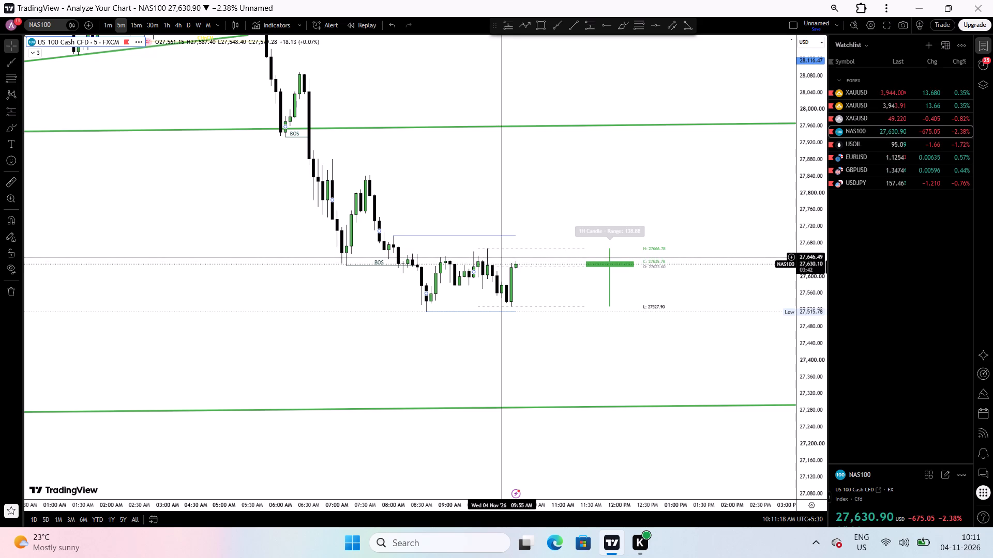
{"action": "left_click", "coordinate": [502, 256]}
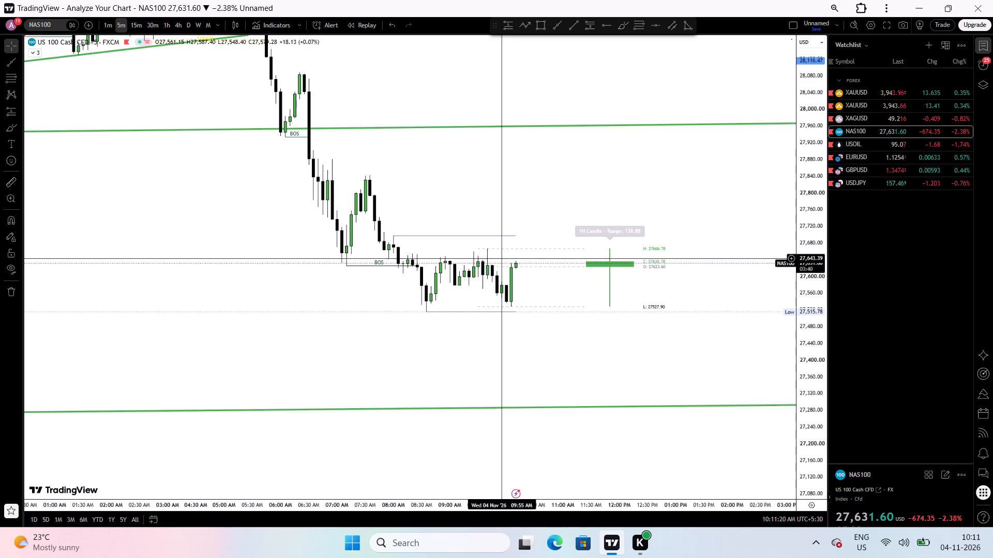
{"action": "left_click", "coordinate": [507, 25]}
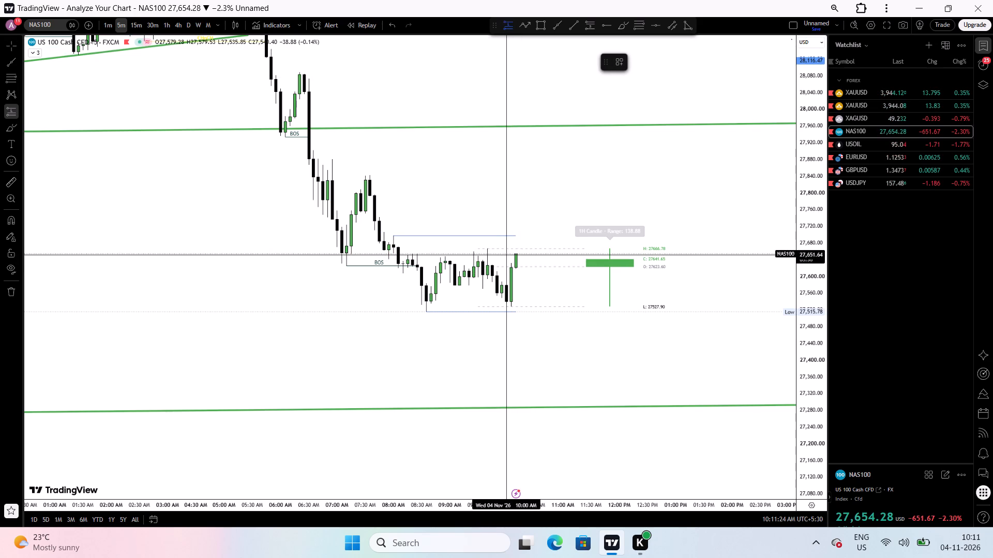
{"action": "left_click", "coordinate": [507, 255]}
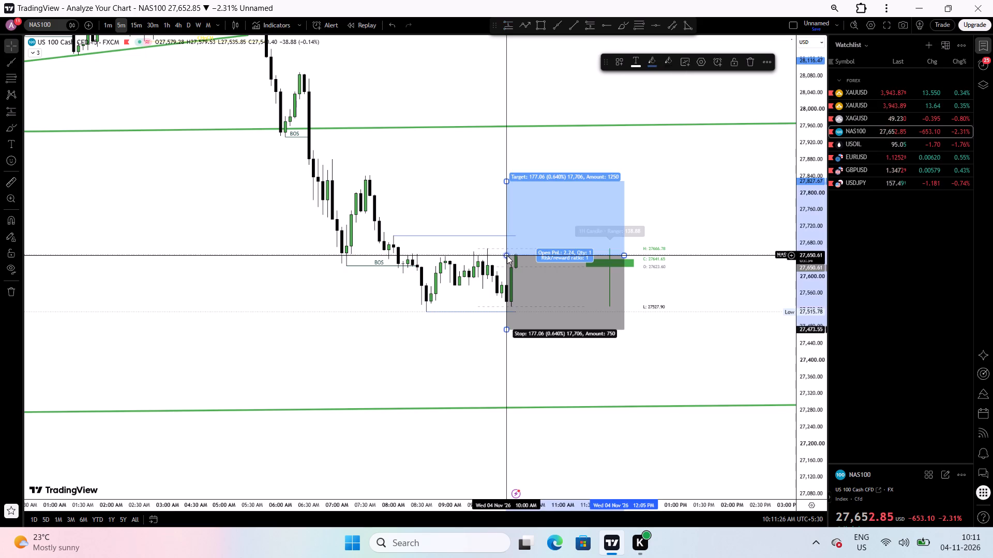
Set the NAS100 long position's stop to about 27,511.49 and its target to about 27,930.90.
{"action": "left_click_drag", "start_coordinate": [507, 327], "coordinate": [498, 313]}
{"action": "left_click_drag", "start_coordinate": [461, 220], "coordinate": [439, 304]}
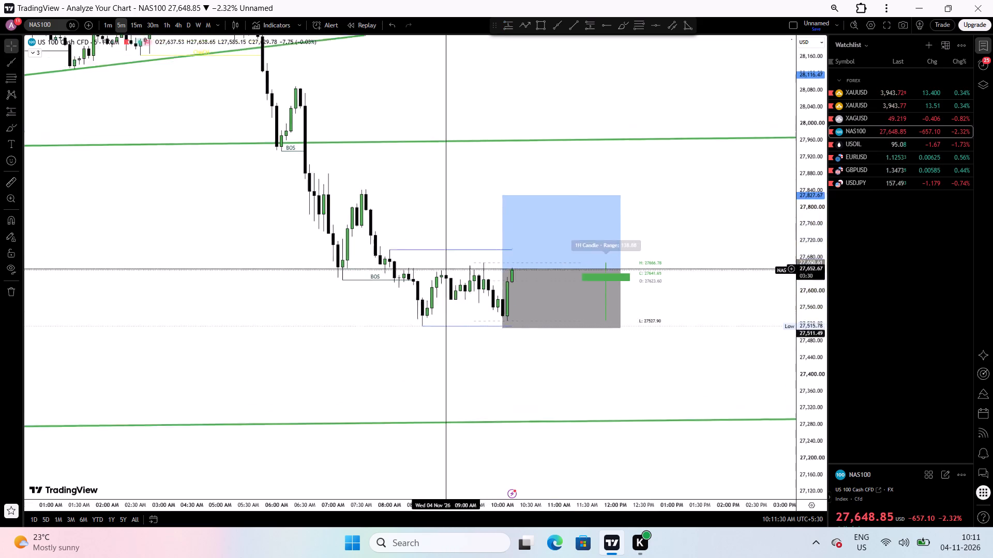
{"action": "left_click_drag", "start_coordinate": [439, 304], "coordinate": [435, 362]}
{"action": "left_click_drag", "start_coordinate": [487, 289], "coordinate": [498, 244]}
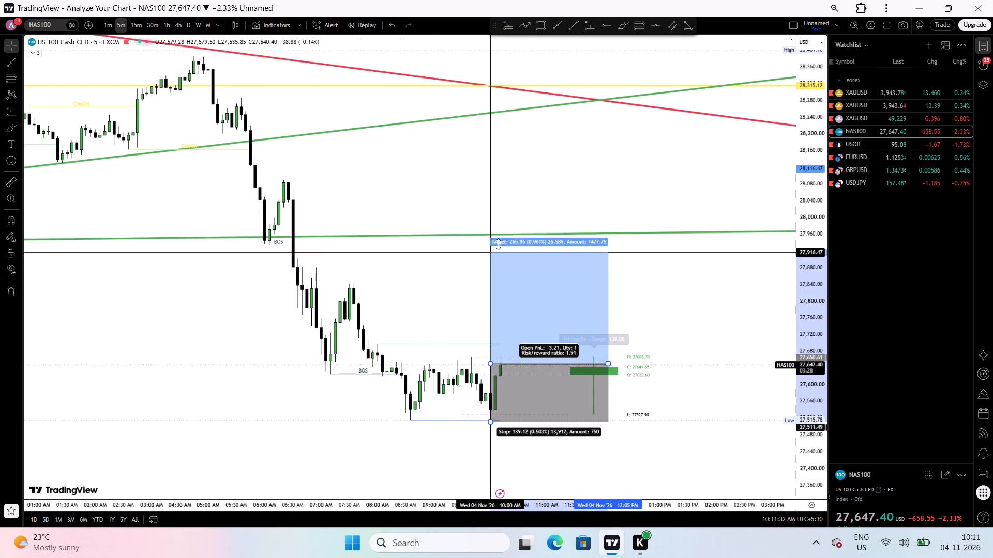
{"action": "left_click_drag", "start_coordinate": [498, 244], "coordinate": [497, 243]}
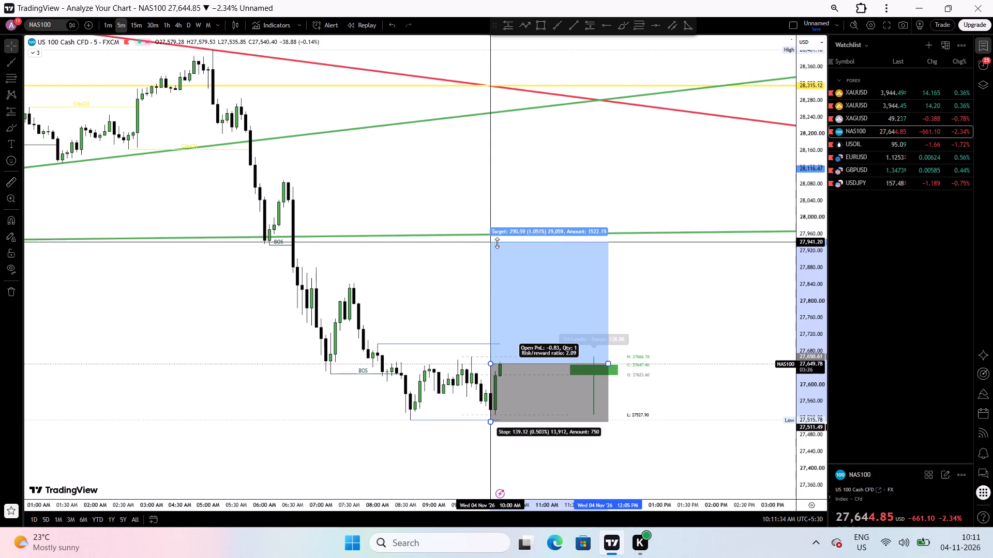
{"action": "left_click_drag", "start_coordinate": [497, 243], "coordinate": [497, 246]}
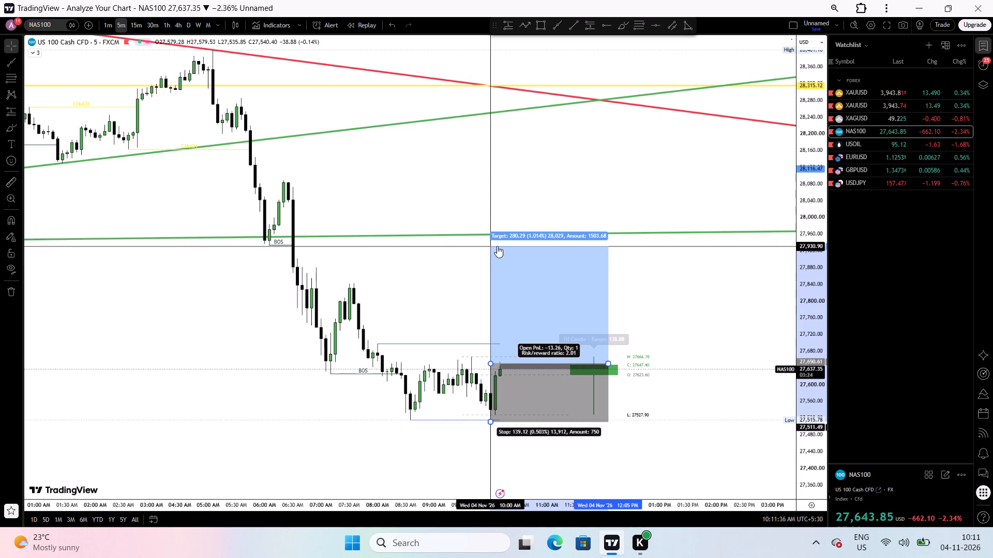
{"action": "left_click_drag", "start_coordinate": [463, 299], "coordinate": [425, 306]}
{"action": "left_click_drag", "start_coordinate": [657, 352], "coordinate": [628, 306]}
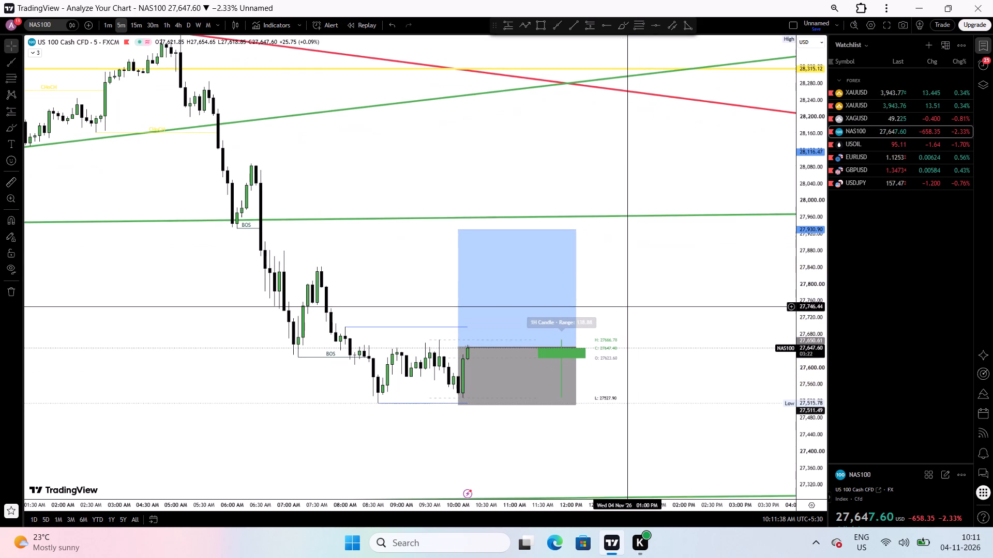
Return to EURUSD and move the long position's entry level to about 1.12564.
{"action": "left_click", "coordinate": [900, 161]}
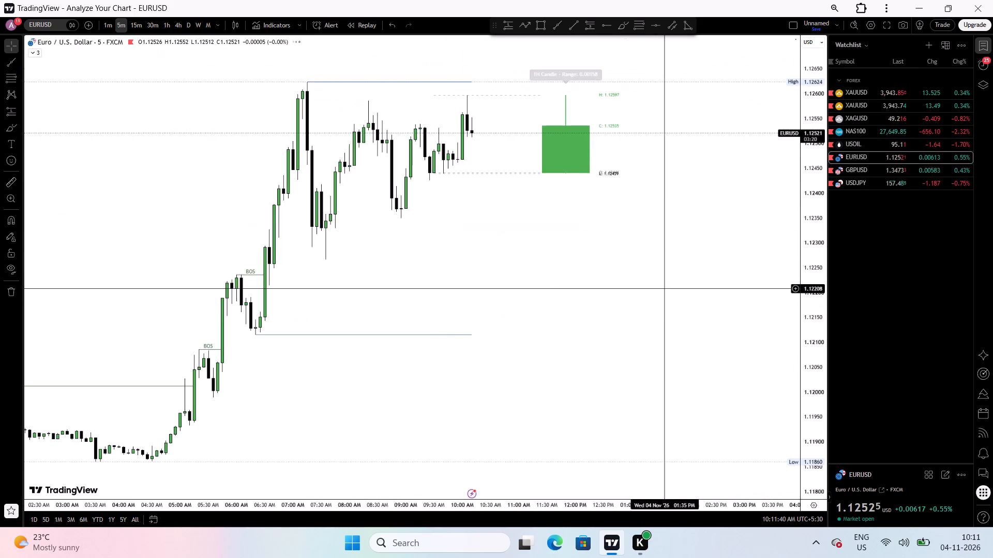
{"action": "left_click_drag", "start_coordinate": [516, 208], "coordinate": [565, 366]}
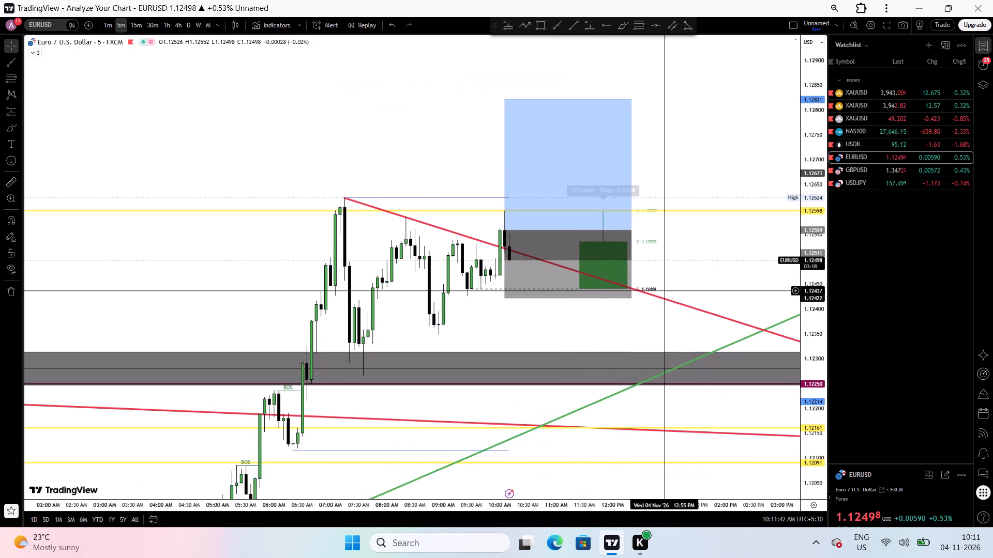
{"action": "left_click_drag", "start_coordinate": [701, 278], "coordinate": [673, 317]}
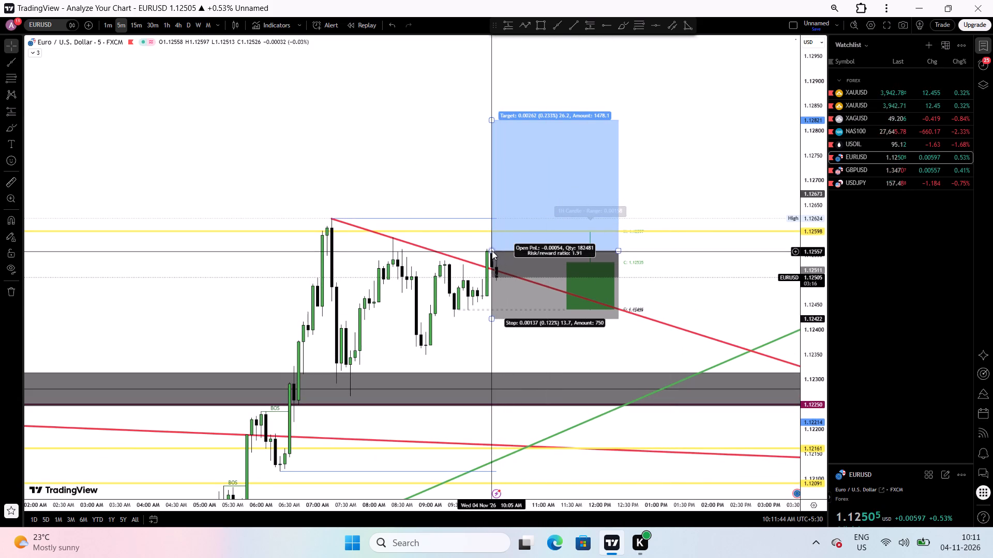
{"action": "left_click", "coordinate": [491, 250]}
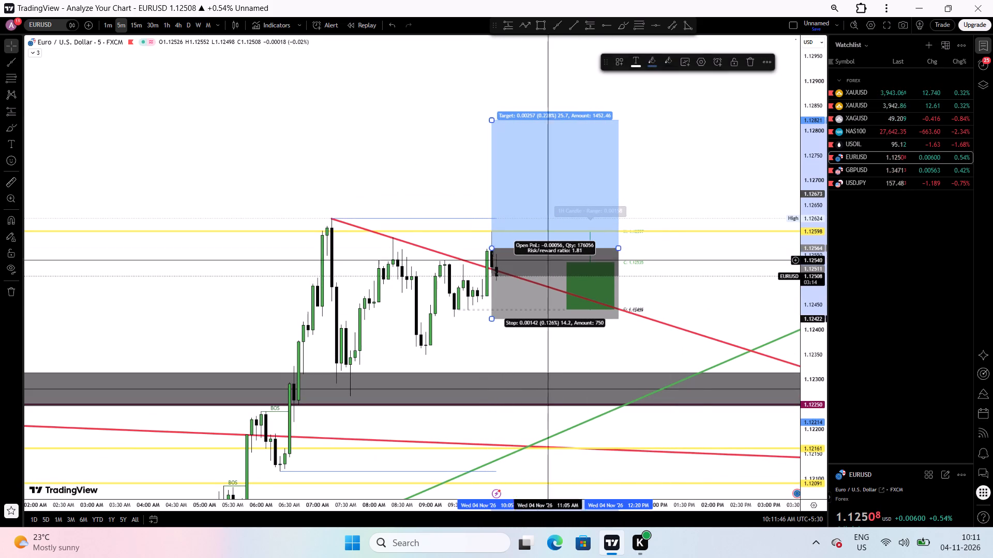
{"action": "left_click_drag", "start_coordinate": [705, 286], "coordinate": [696, 284]}
{"action": "left_click_drag", "start_coordinate": [696, 284], "coordinate": [750, 302]}
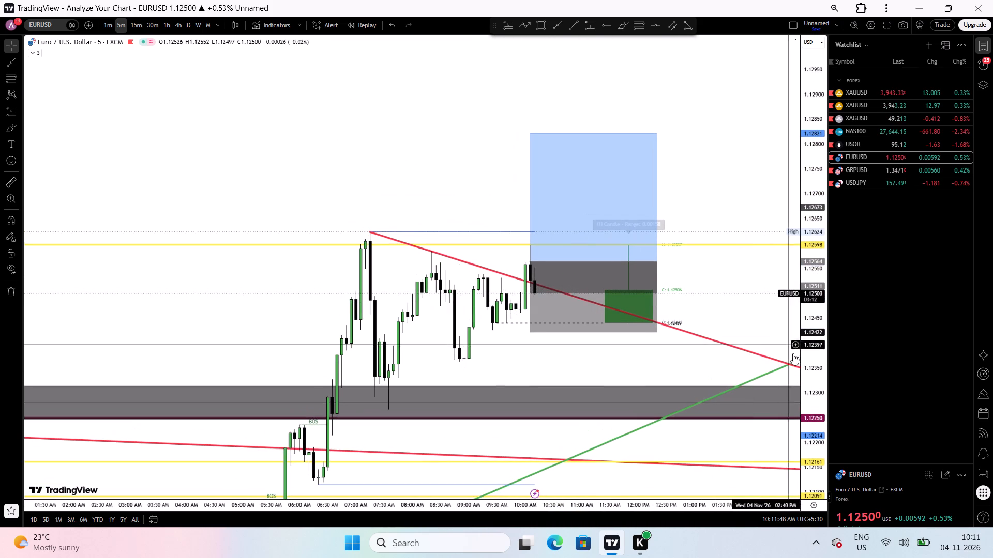
{"action": "left_click_drag", "start_coordinate": [809, 369], "coordinate": [778, 323]}
{"action": "left_click_drag", "start_coordinate": [749, 310], "coordinate": [747, 320]}
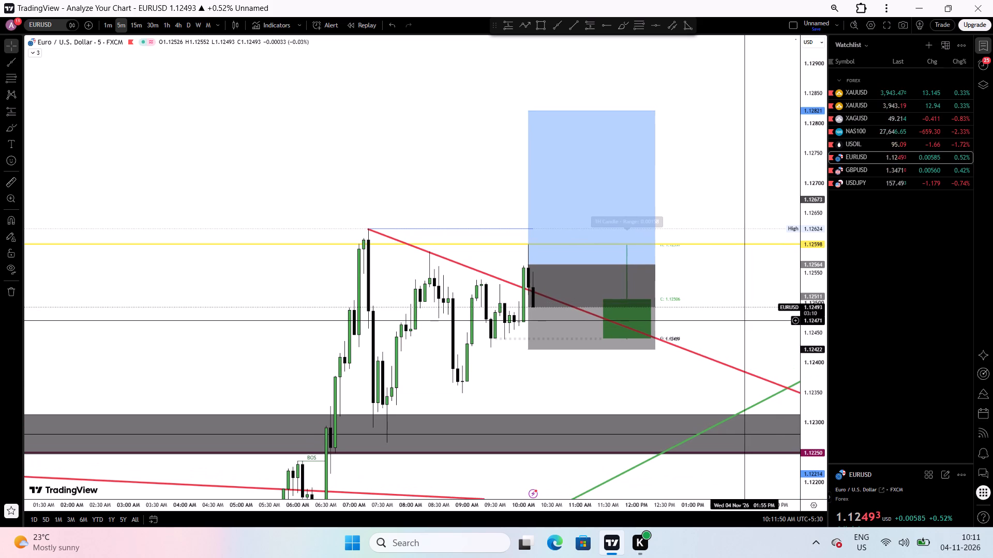
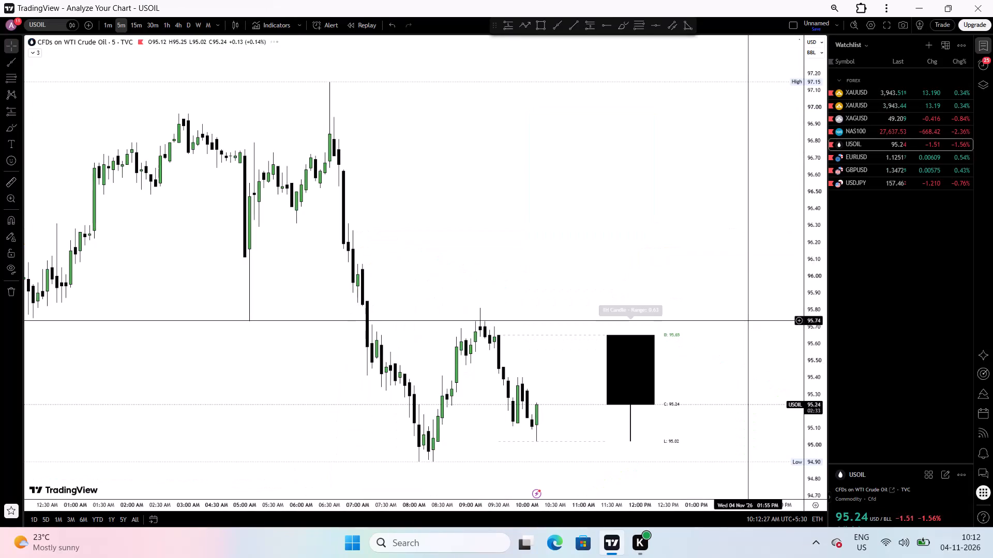
On the OANDA gold five-minute chart, draw a falling trendline from the 7:10 AM high, about 3,964.73, through the recent swing high near 9:40 AM.
{"action": "key", "text": "Up"}
{"action": "key", "text": "Up"}
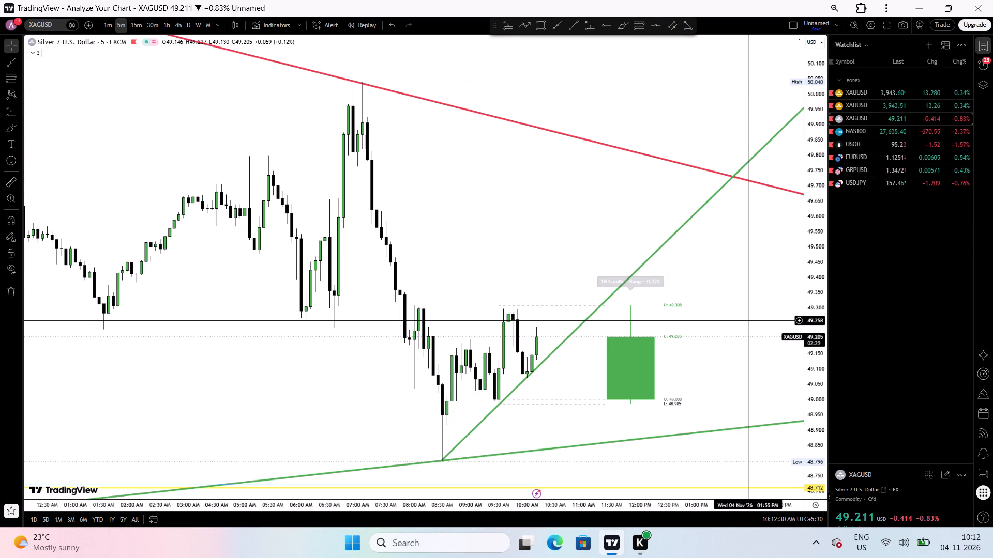
{"action": "key", "text": "Up"}
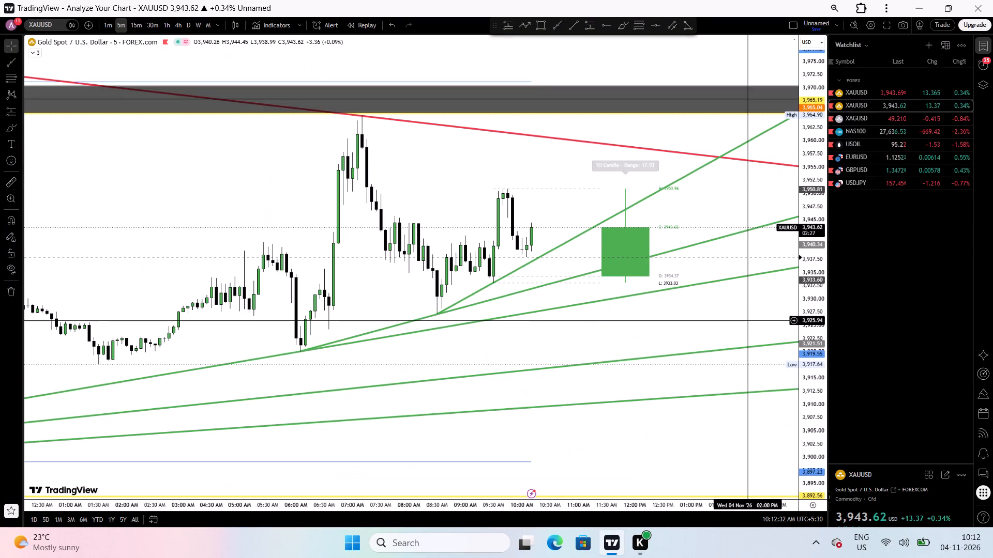
{"action": "key", "text": "Up"}
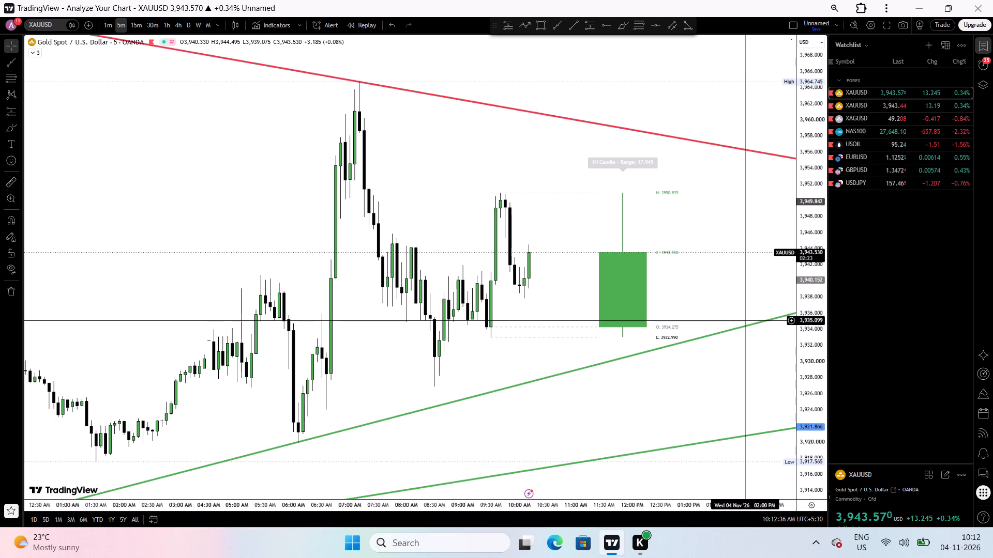
{"action": "left_click", "coordinate": [556, 26]}
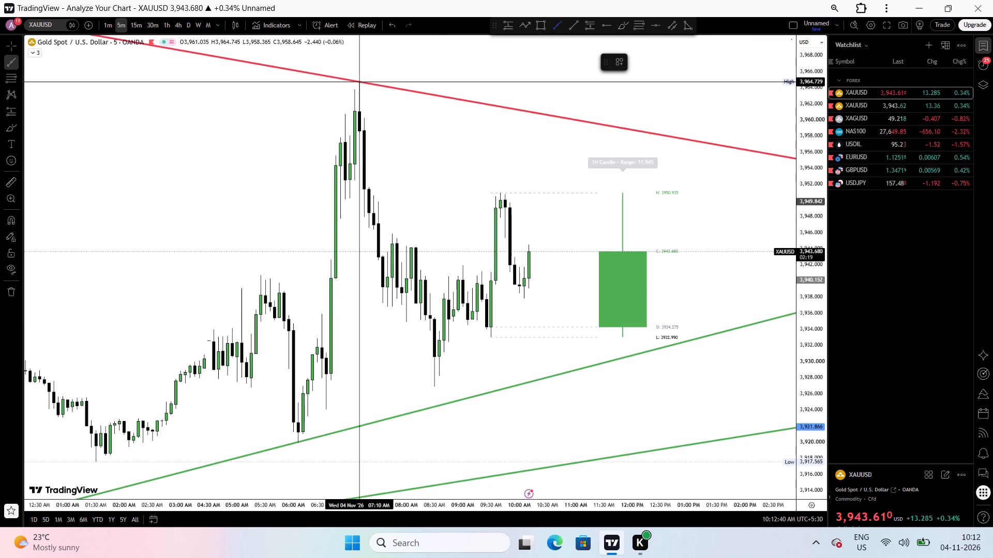
{"action": "left_click_drag", "start_coordinate": [360, 82], "coordinate": [532, 229]}
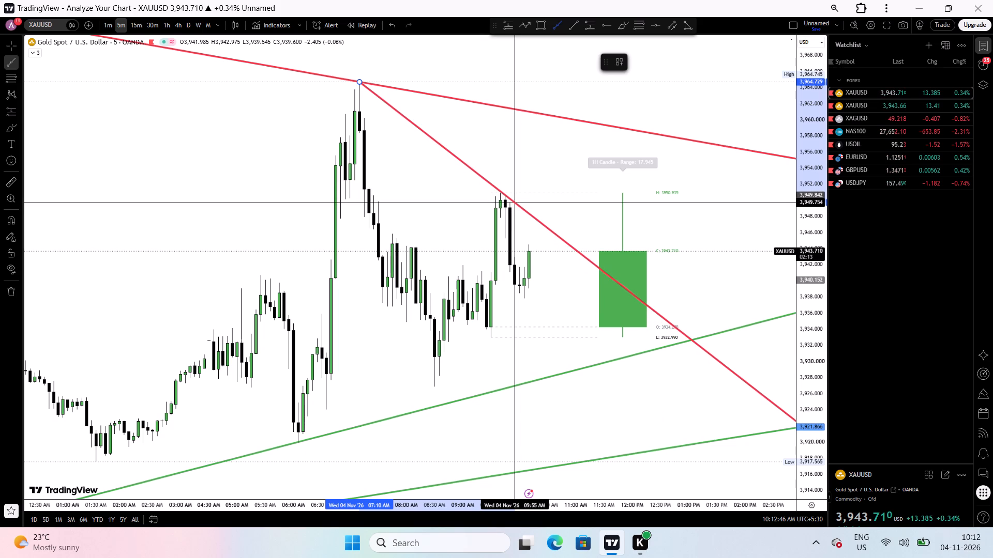
{"action": "left_click", "coordinate": [517, 202]}
{"action": "left_click", "coordinate": [580, 213]}
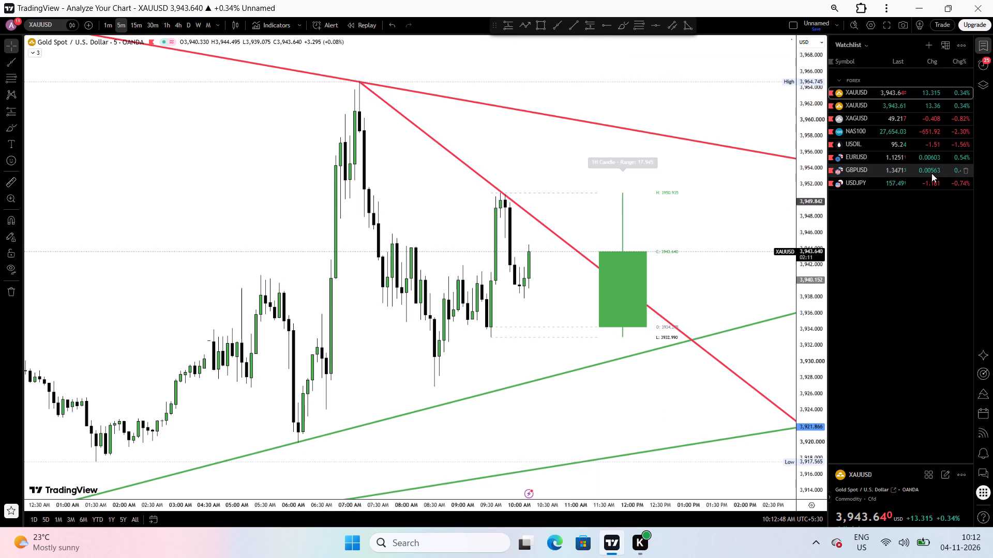
Examine the EURUSD long position against the surrounding price structure on the five-minute and fifteen-minute charts.
{"action": "left_click", "coordinate": [903, 161]}
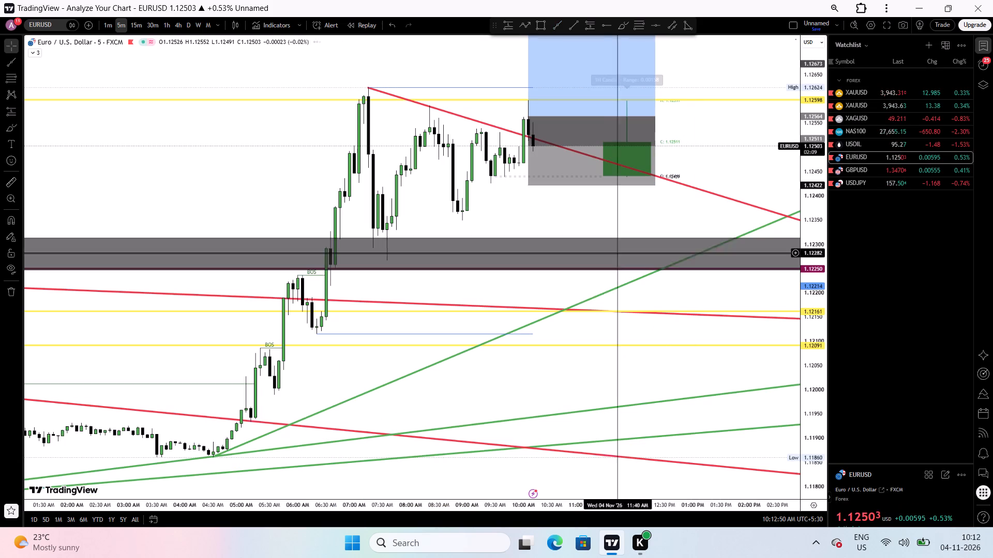
{"action": "left_click_drag", "start_coordinate": [575, 208], "coordinate": [498, 345]}
{"action": "left_click_drag", "start_coordinate": [693, 265], "coordinate": [763, 282]}
{"action": "left_click_drag", "start_coordinate": [813, 312], "coordinate": [780, 257]}
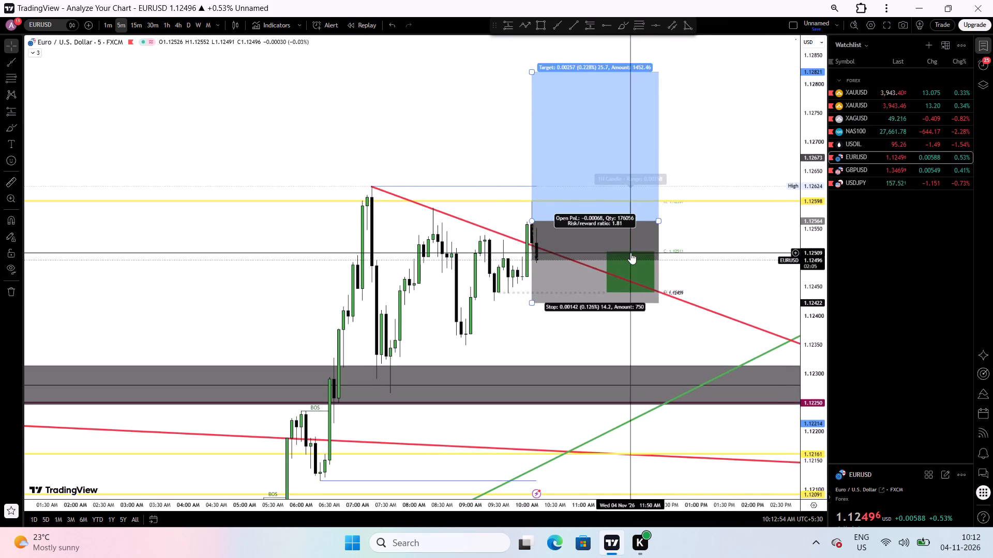
{"action": "left_click", "coordinate": [133, 25]}
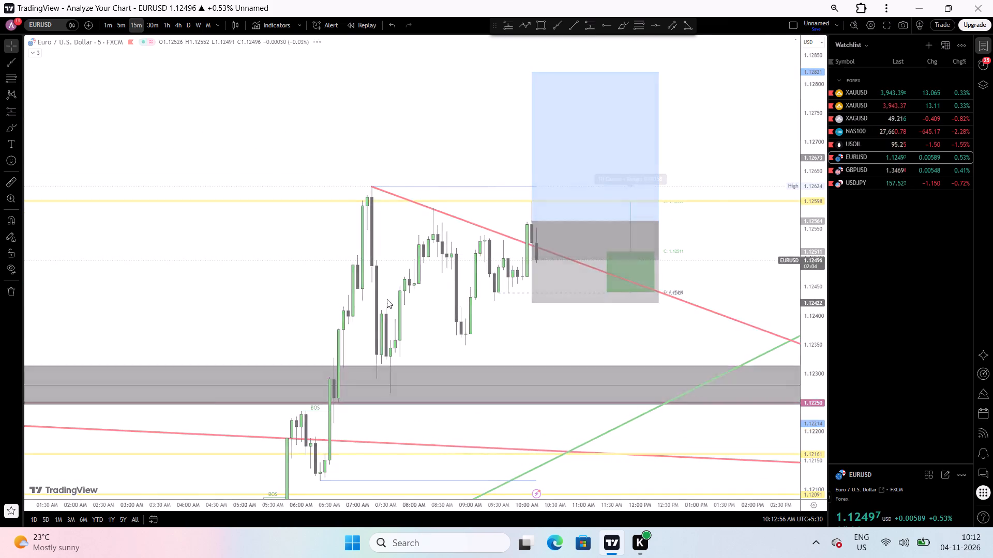
{"action": "left_click_drag", "start_coordinate": [453, 327], "coordinate": [618, 305]}
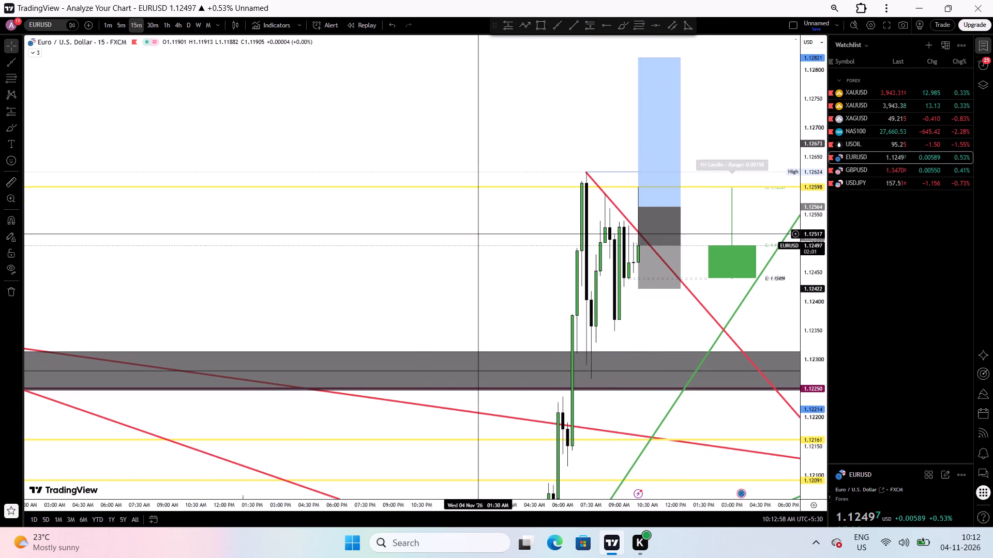
{"action": "left_click_drag", "start_coordinate": [412, 260], "coordinate": [365, 266]}
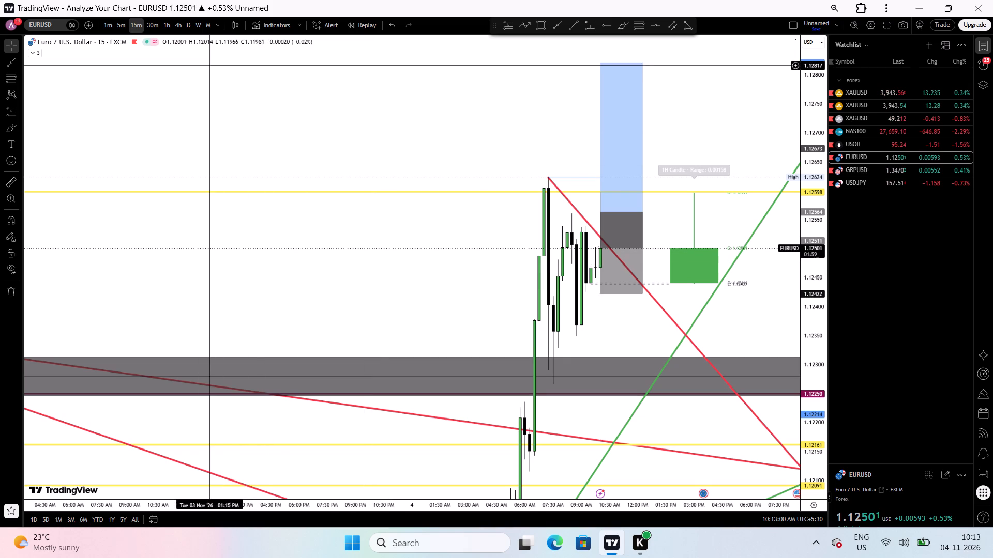
{"action": "left_click", "coordinate": [120, 22]}
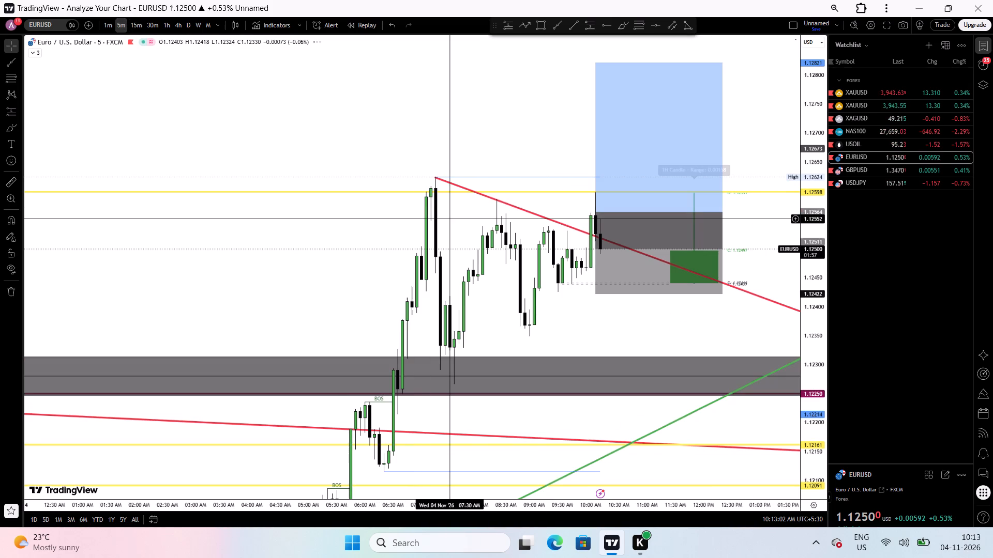
{"action": "right_click", "coordinate": [449, 219]}
{"action": "left_click", "coordinate": [462, 227]}
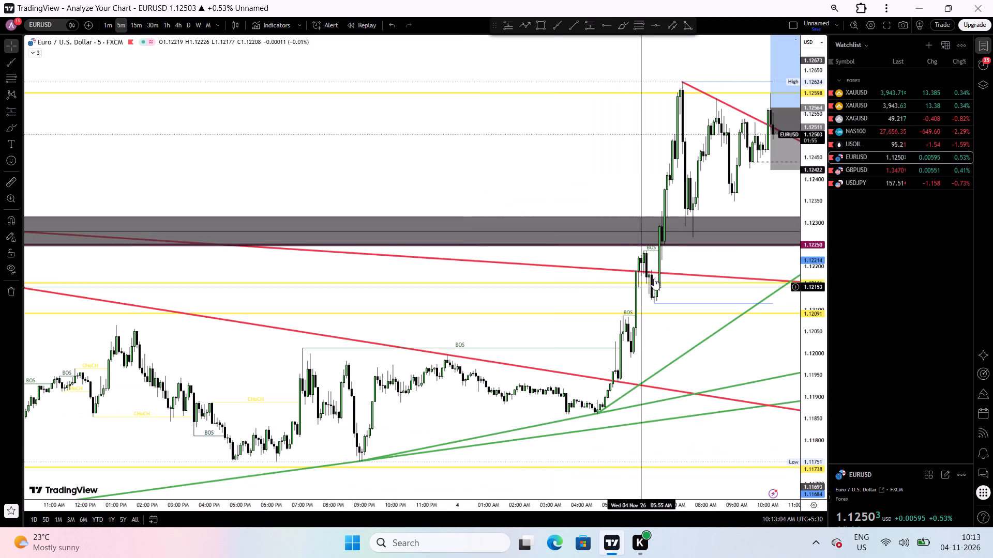
{"action": "left_click_drag", "start_coordinate": [761, 198], "coordinate": [539, 262]}
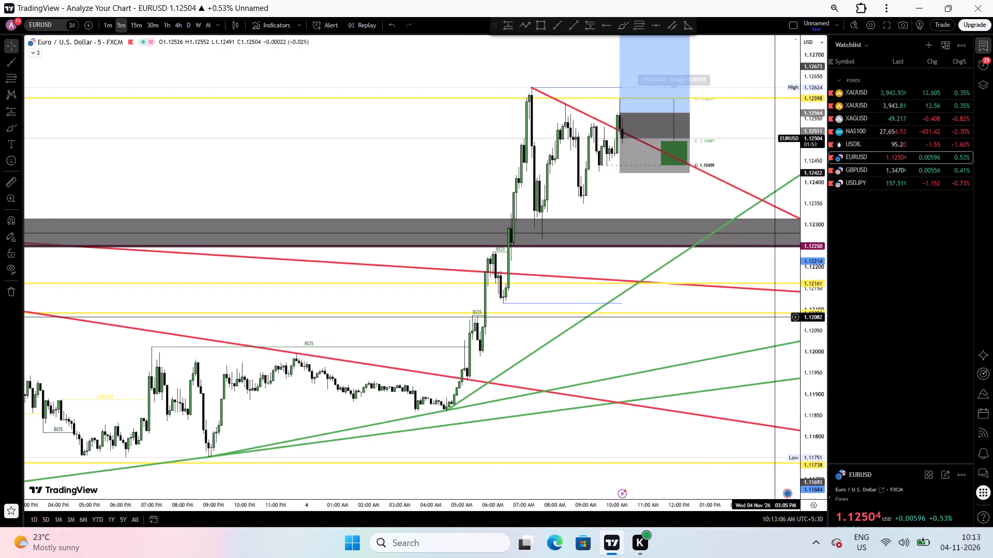
{"action": "left_click_drag", "start_coordinate": [809, 321], "coordinate": [744, 156]}
{"action": "left_click_drag", "start_coordinate": [750, 98], "coordinate": [731, 168]}
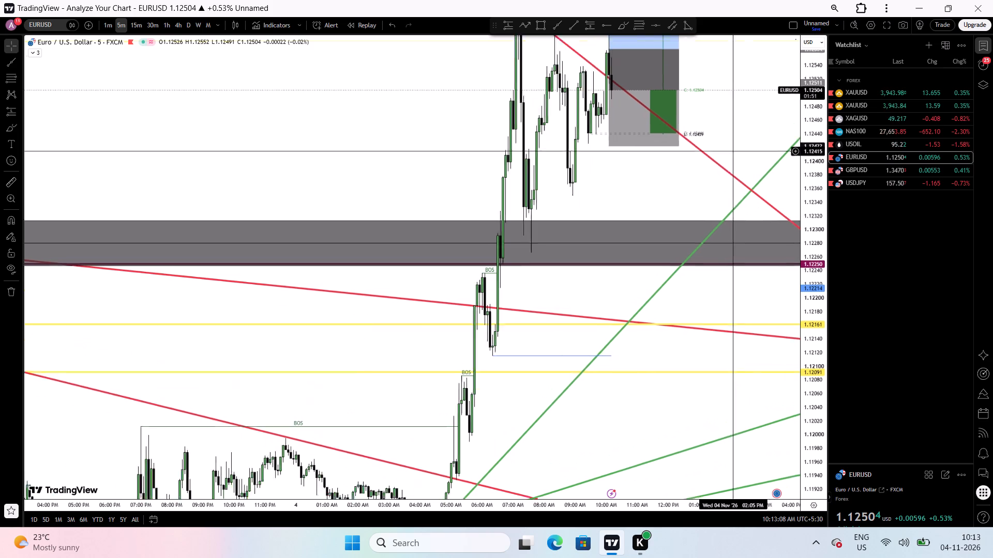
{"action": "left_click_drag", "start_coordinate": [731, 168], "coordinate": [731, 171]}
{"action": "left_click_drag", "start_coordinate": [757, 127], "coordinate": [686, 317]}
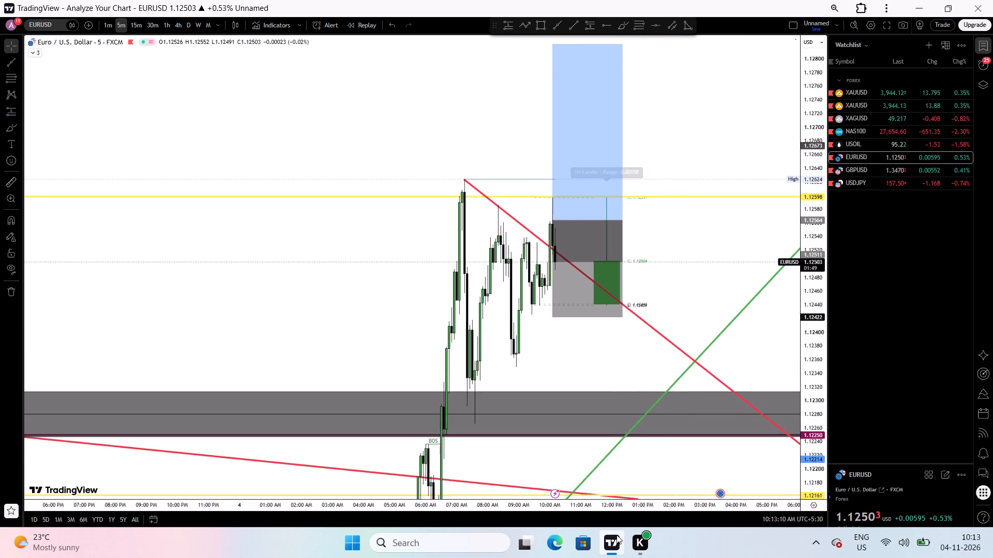
{"action": "left_click_drag", "start_coordinate": [645, 506], "coordinate": [551, 471]}
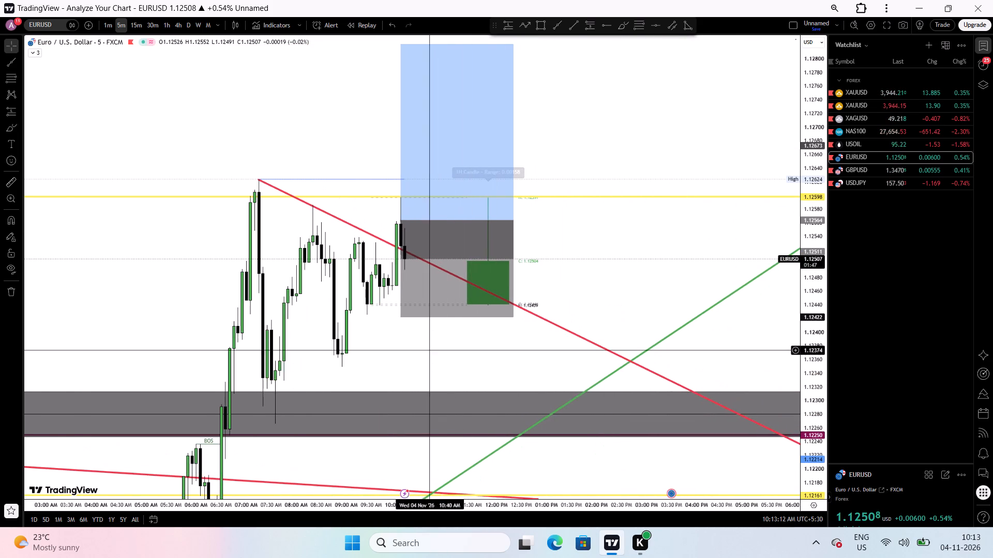
{"action": "left_click_drag", "start_coordinate": [431, 350], "coordinate": [562, 353]}
{"action": "left_click_drag", "start_coordinate": [730, 241], "coordinate": [809, 227]}
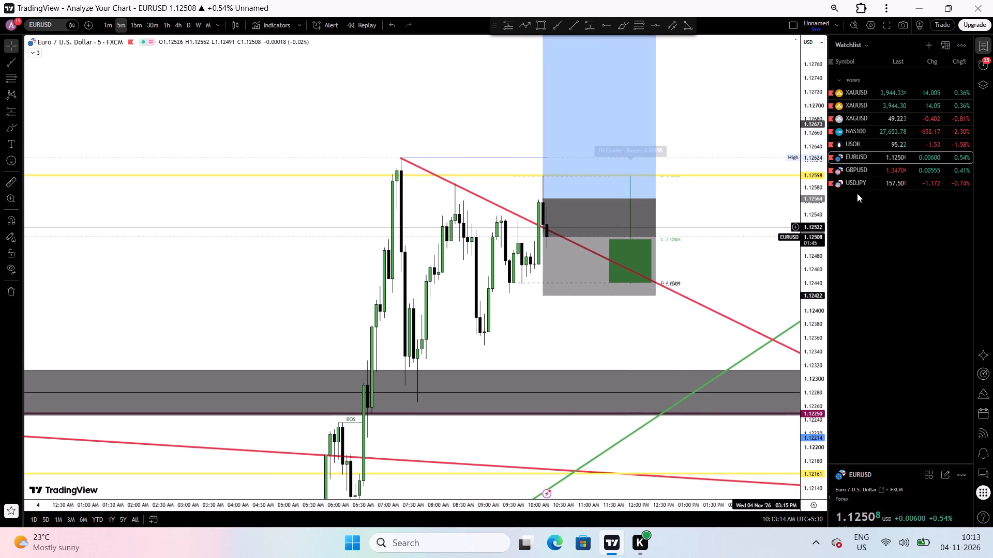
Check the NAS100 long position against current price on the five-minute chart.
{"action": "left_click", "coordinate": [884, 128]}
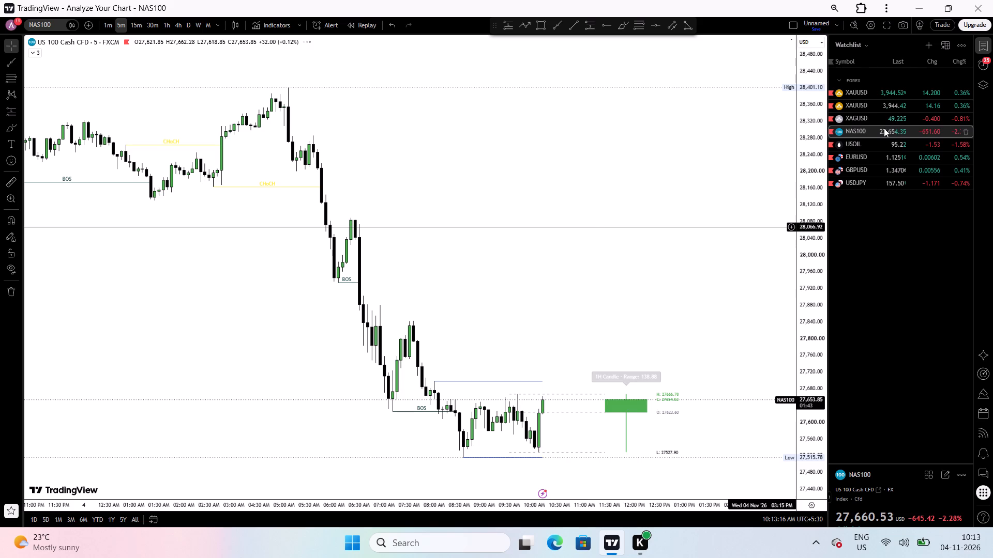
{"action": "left_click_drag", "start_coordinate": [687, 354], "coordinate": [655, 231]}
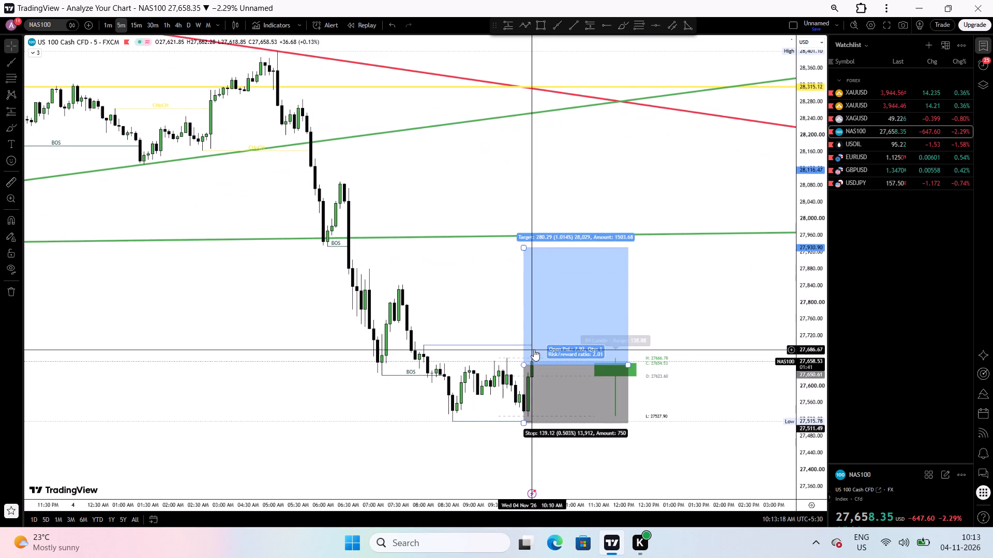
{"action": "left_click_drag", "start_coordinate": [689, 337], "coordinate": [667, 254]}
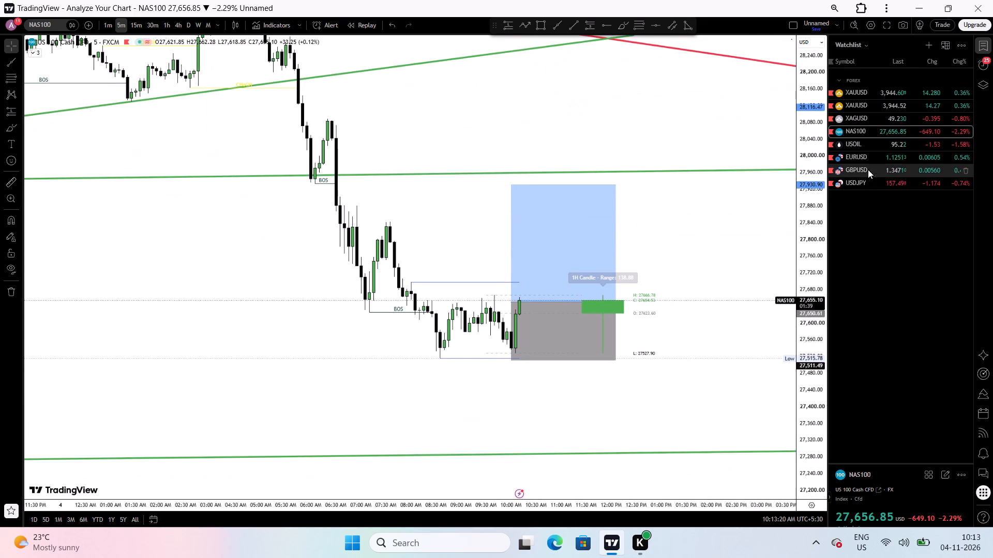
On the FOREX.com gold five-minute chart, draw a falling trendline from the 7:10 AM high, about 3,964.81, through the recent swing high.
{"action": "left_click", "coordinate": [877, 110]}
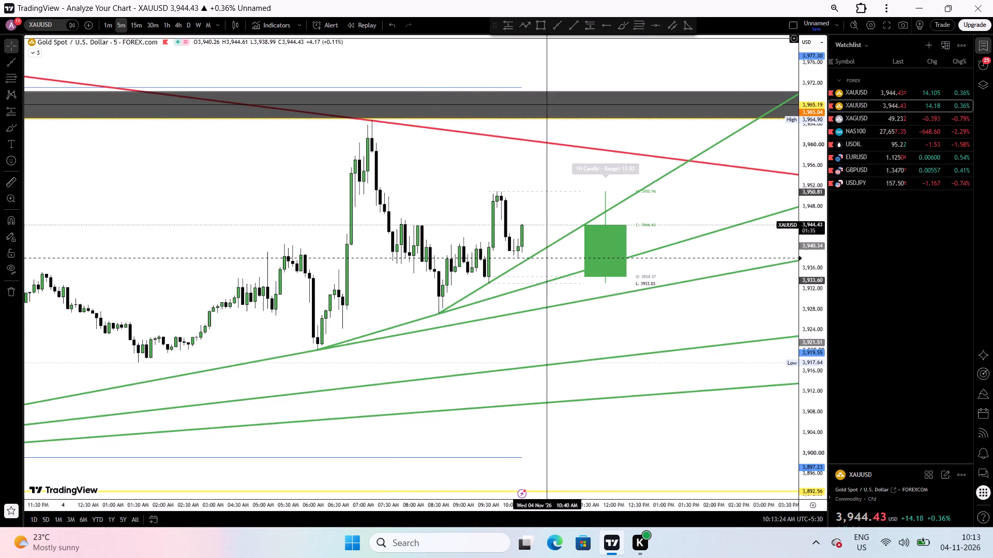
{"action": "left_click", "coordinate": [554, 25]}
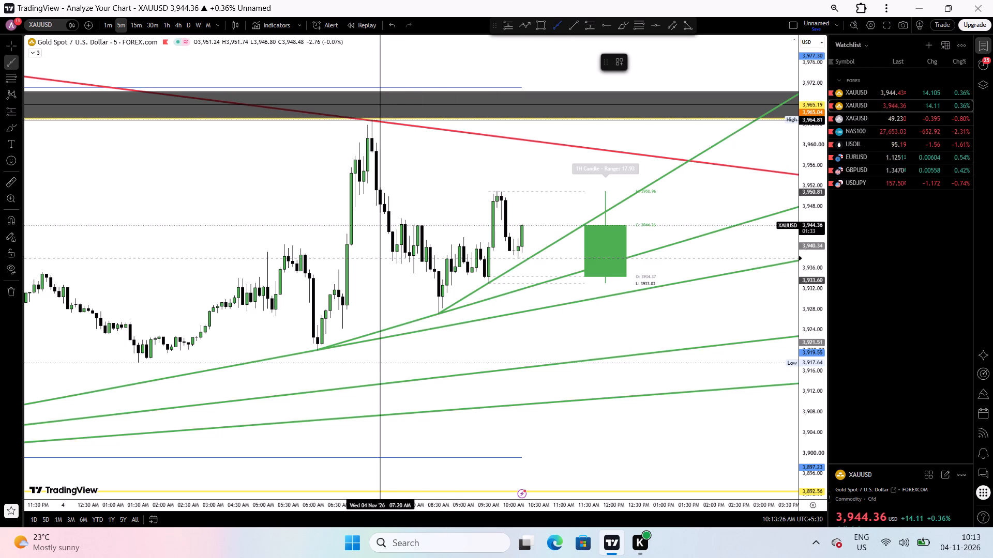
{"action": "left_click_drag", "start_coordinate": [371, 120], "coordinate": [531, 176]}
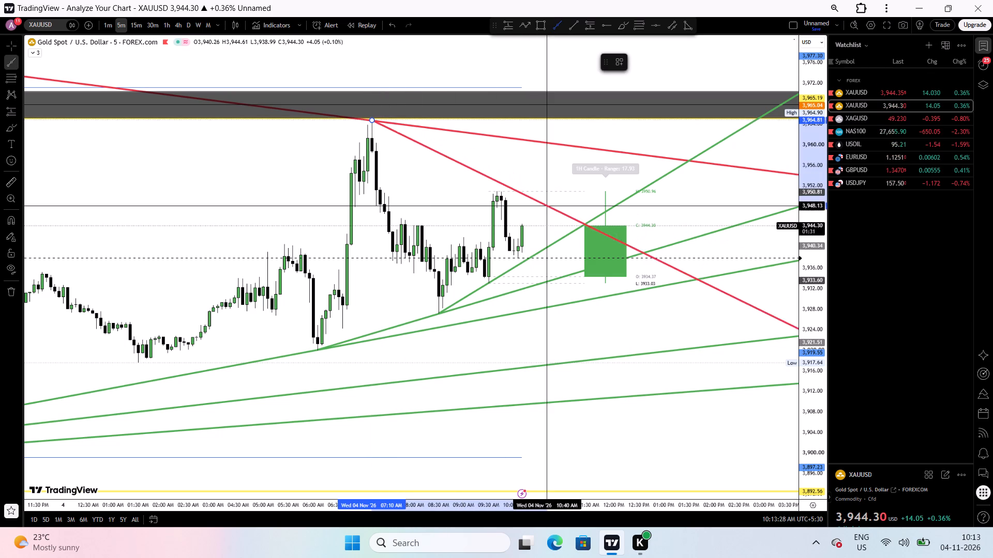
{"action": "left_click", "coordinate": [544, 215]}
{"action": "left_click", "coordinate": [585, 198]}
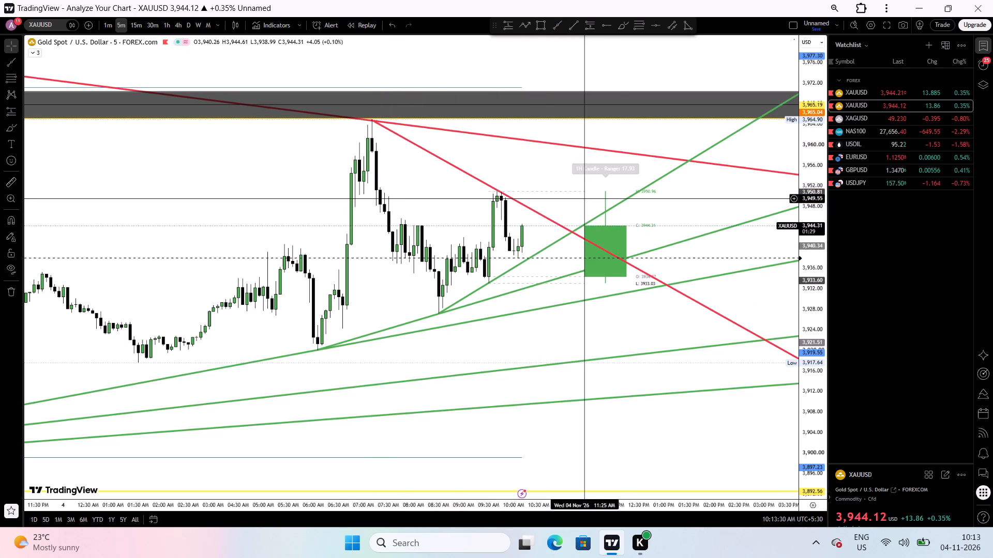
Check the EURUSD long position, and compare current price action on the NAS100, silver and both gold charts.
{"action": "left_click", "coordinate": [890, 159]}
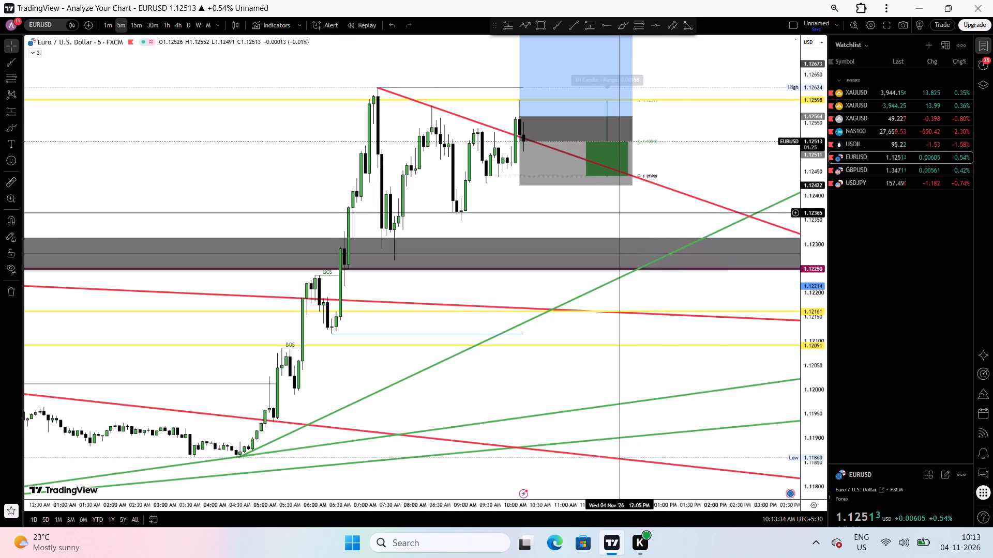
{"action": "left_click_drag", "start_coordinate": [620, 211], "coordinate": [618, 358]}
{"action": "left_click_drag", "start_coordinate": [803, 331], "coordinate": [762, 251]}
{"action": "left_click_drag", "start_coordinate": [749, 254], "coordinate": [754, 316]}
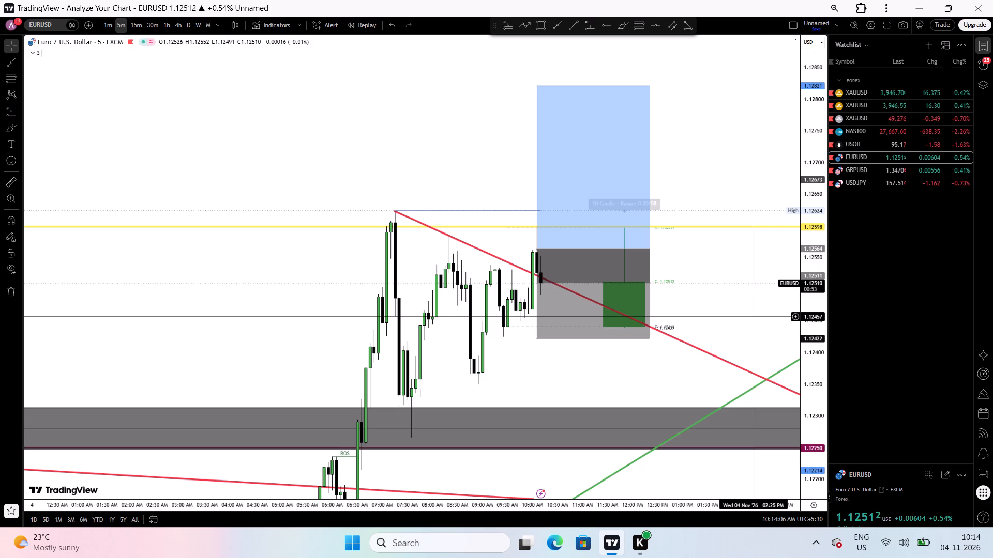
{"action": "key", "text": "Up"}
{"action": "key", "text": "Up"}
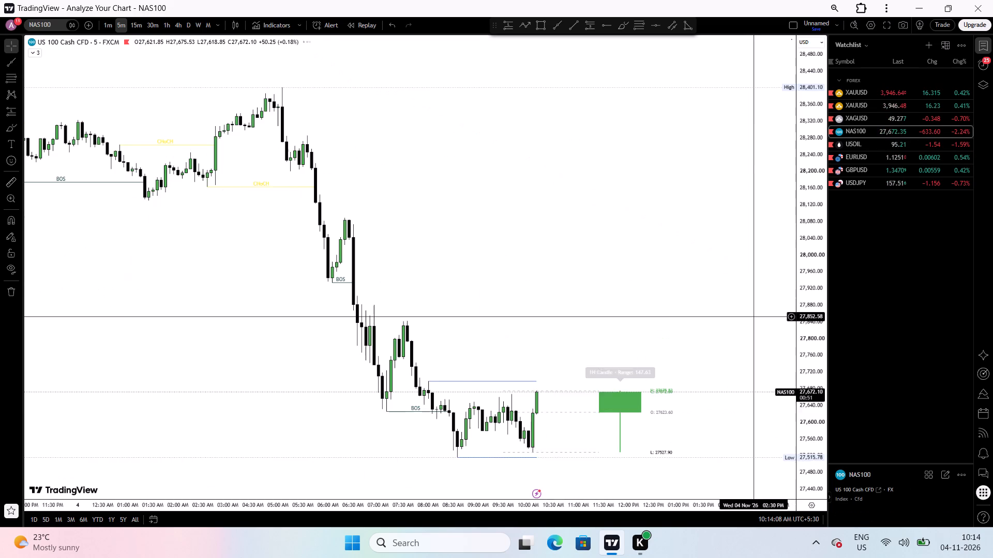
{"action": "key", "text": "Up"}
{"action": "key", "text": "Up"}
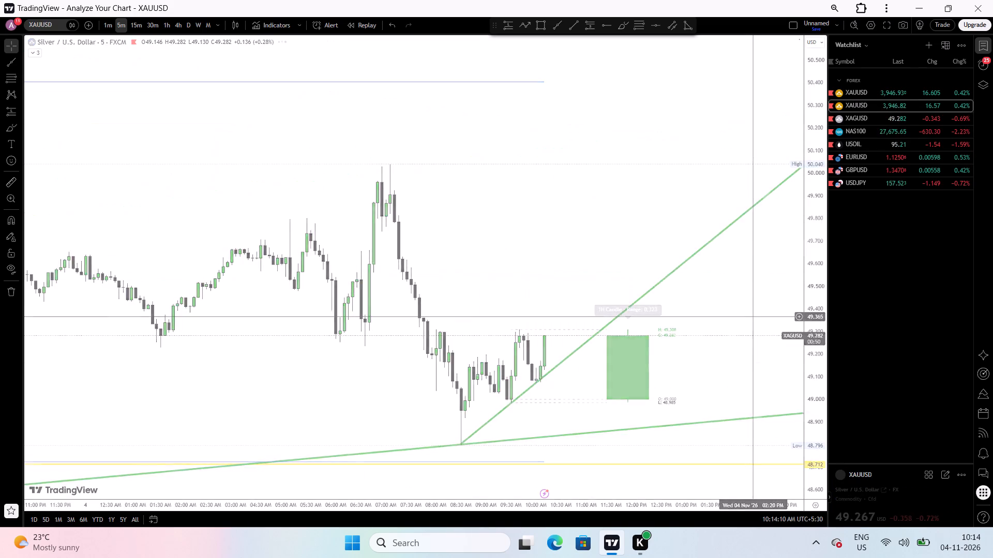
{"action": "key", "text": "Down"}
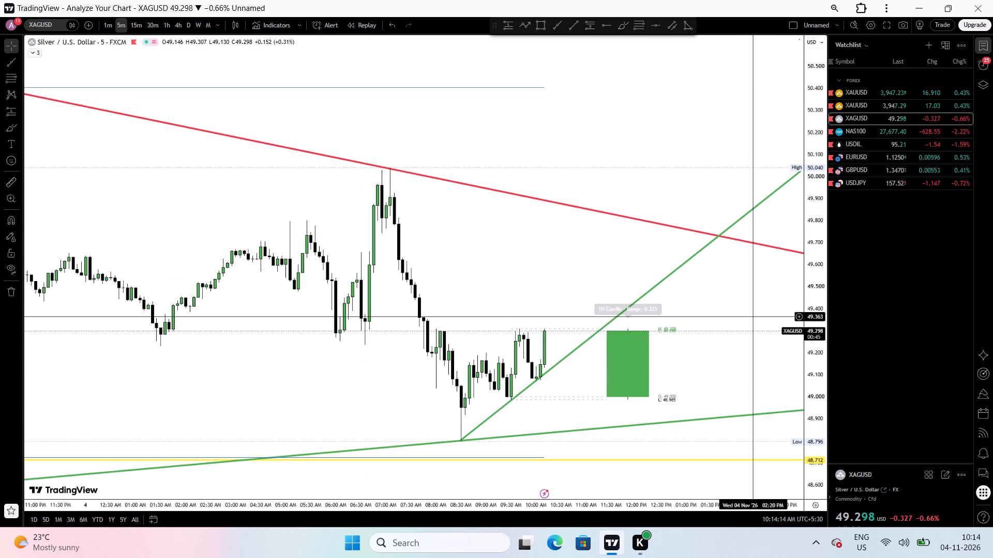
{"action": "key", "text": "Up"}
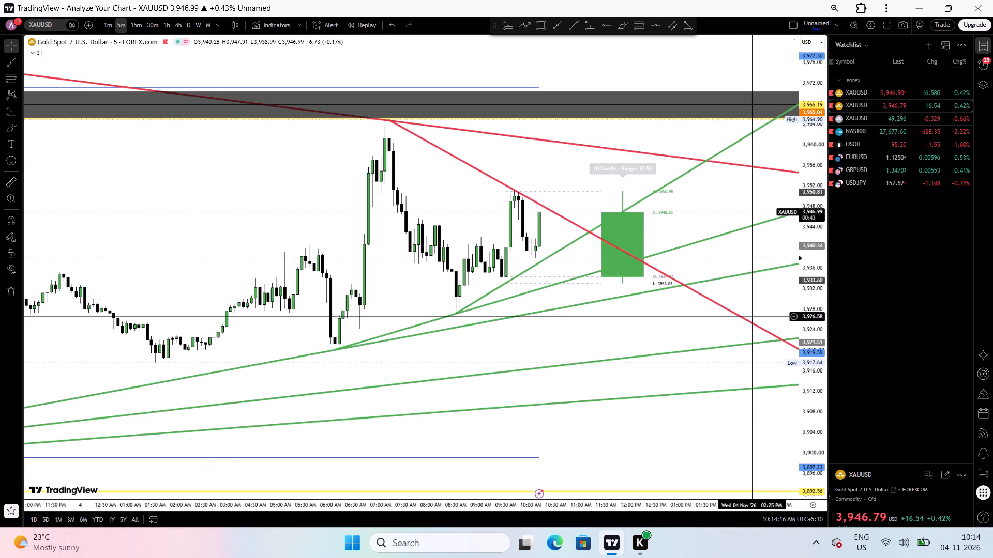
{"action": "key", "text": "Up"}
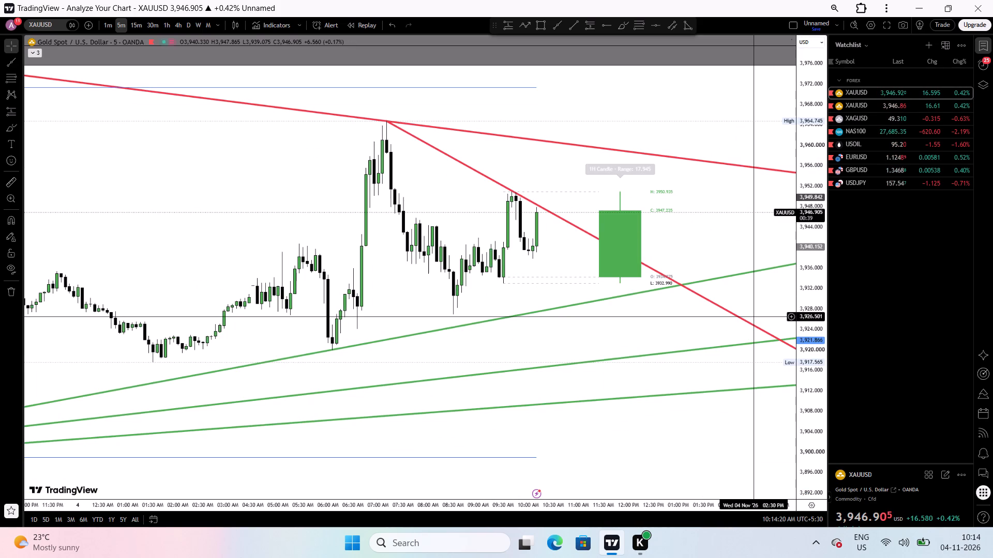
Go back through the watchlist to recheck price against the EURUSD long position, and switch to NAS100.
{"action": "key", "text": "Down"}
{"action": "key", "text": "Down"}
{"action": "key", "text": "Down"}
{"action": "key", "text": "Down"}
{"action": "key", "text": "Down"}
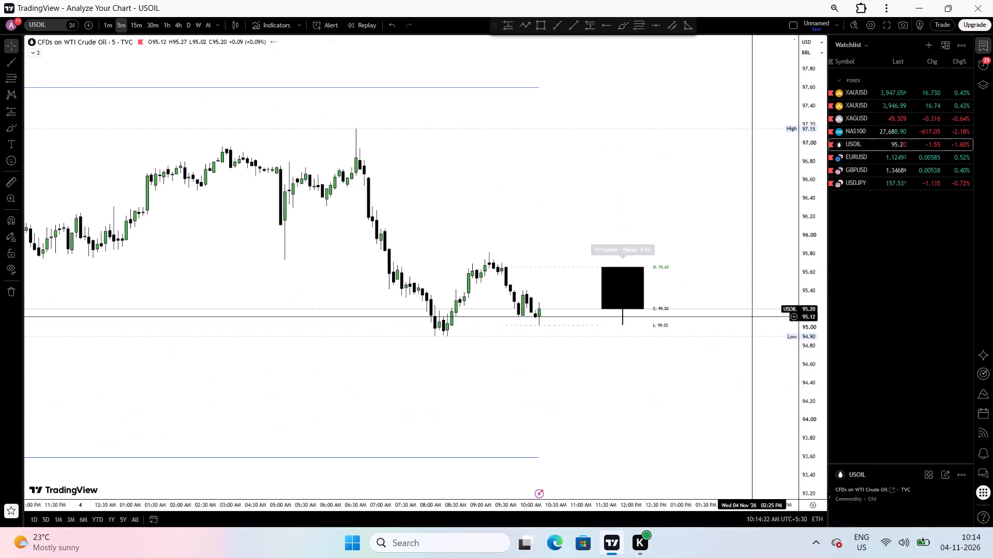
{"action": "left_click_drag", "start_coordinate": [514, 215], "coordinate": [470, 300]}
{"action": "left_click", "coordinate": [728, 209]}
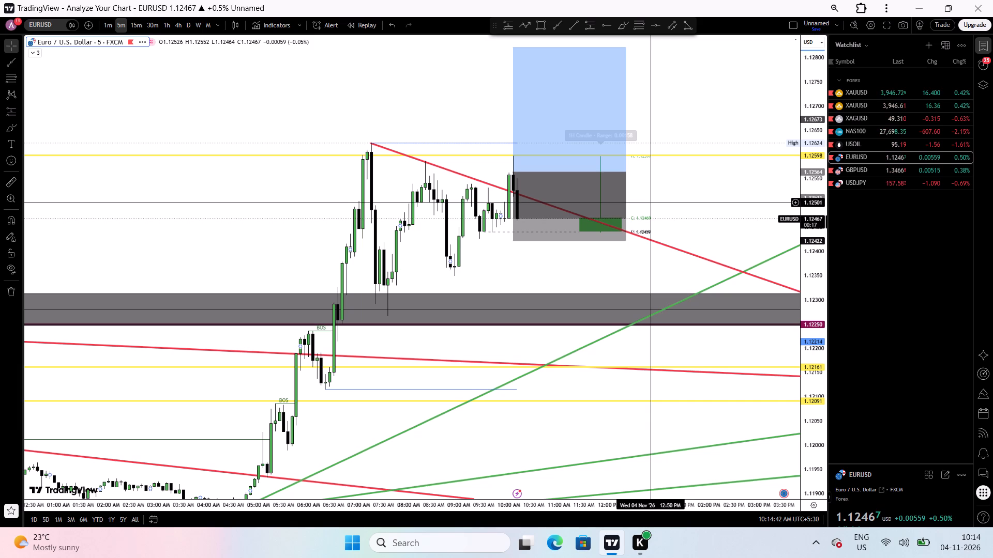
{"action": "left_click", "coordinate": [906, 129]}
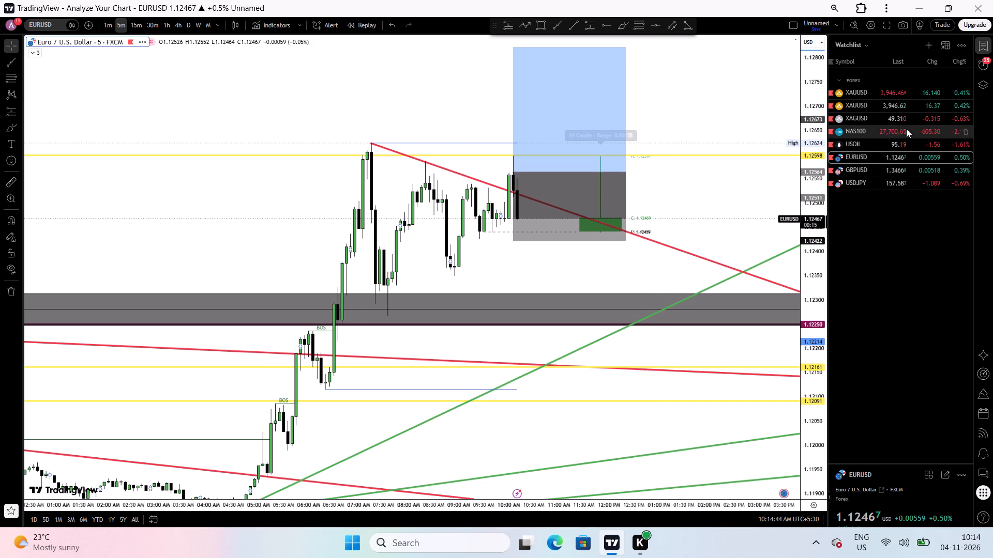
Check the NAS100 long position against current price on the five-minute chart.
{"action": "left_click_drag", "start_coordinate": [646, 367], "coordinate": [716, 264]}
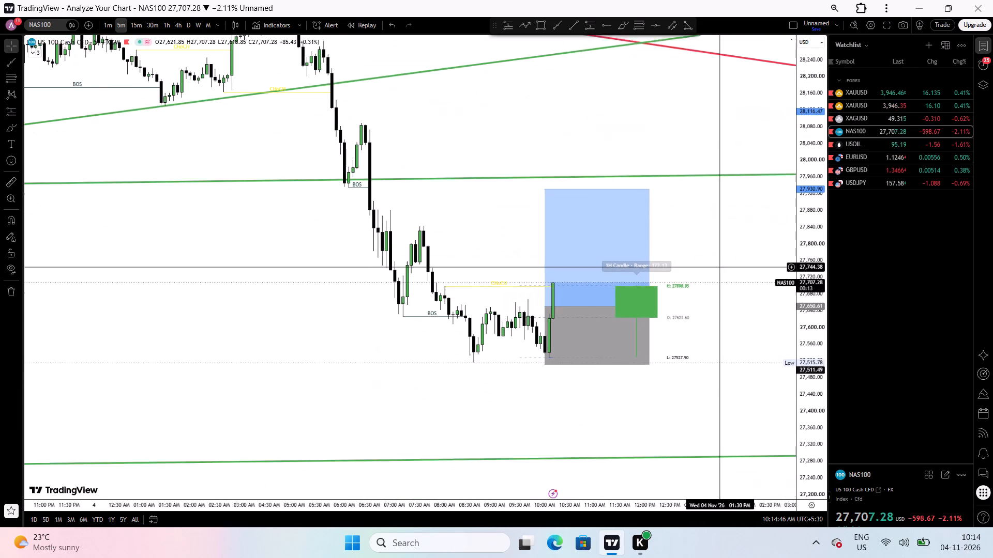
{"action": "left_click_drag", "start_coordinate": [721, 287], "coordinate": [777, 256]}
{"action": "left_click_drag", "start_coordinate": [766, 243], "coordinate": [807, 241]}
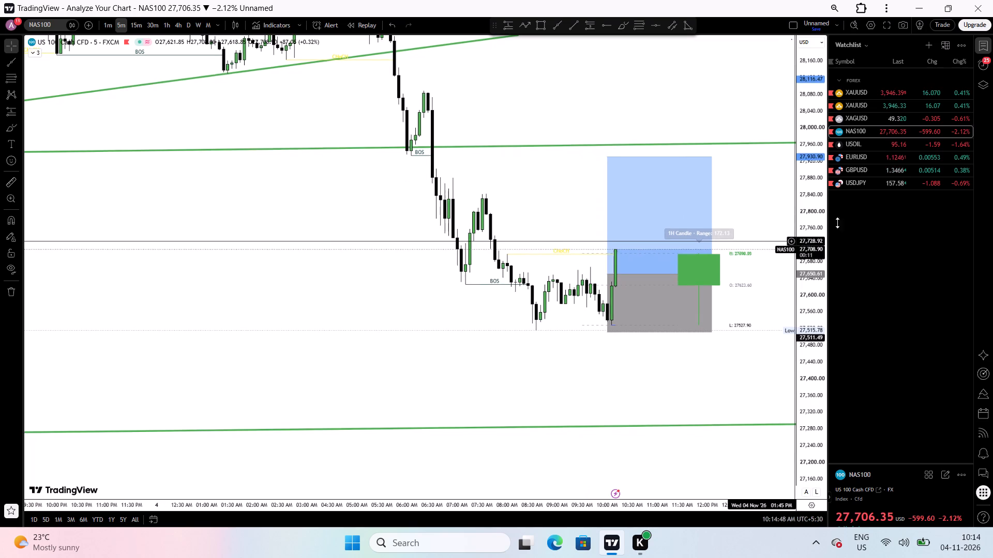
On the EURUSD five-minute chart, move the long position's entry to about 1.12541 at the 10:15 AM candle.
{"action": "left_click", "coordinate": [914, 153]}
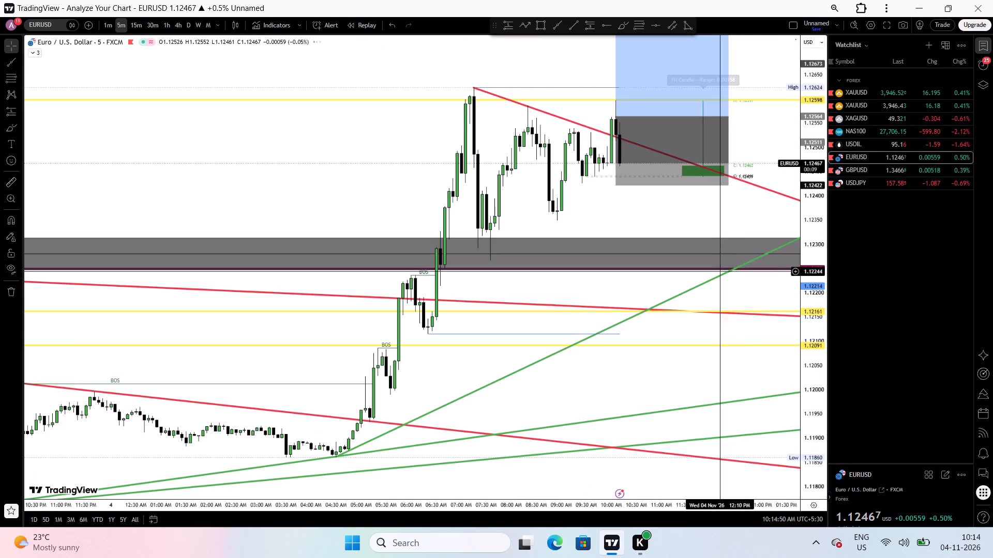
{"action": "left_click_drag", "start_coordinate": [685, 208], "coordinate": [659, 321]}
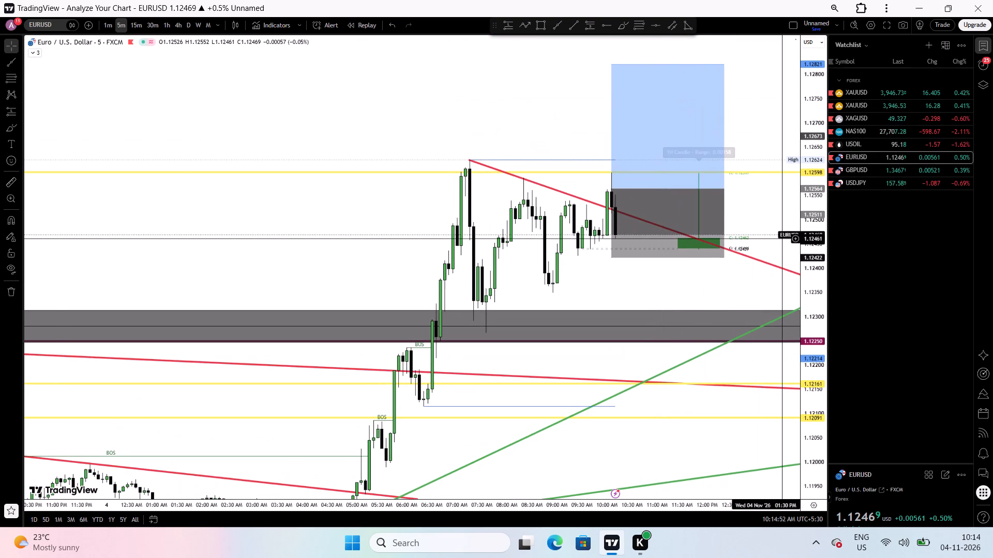
{"action": "left_click_drag", "start_coordinate": [771, 207], "coordinate": [726, 228]}
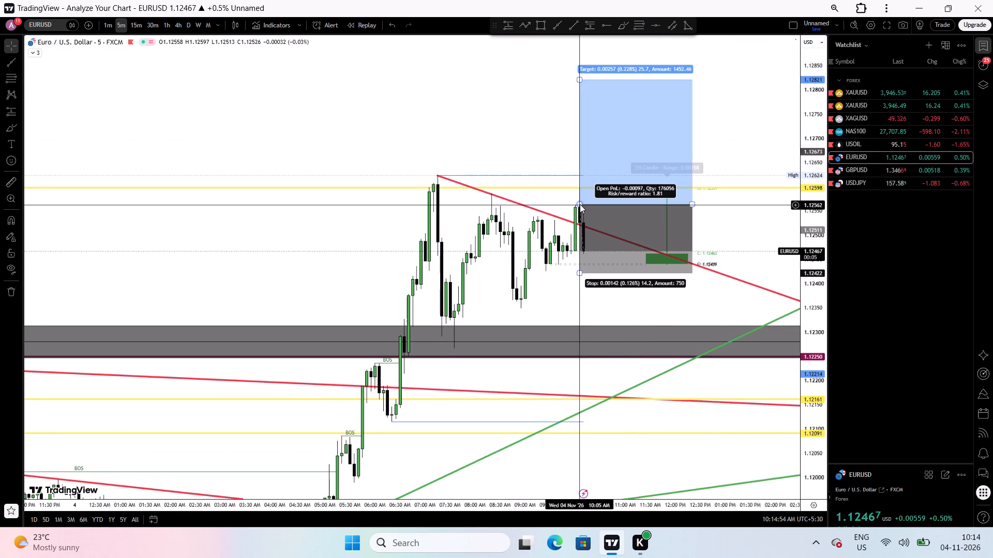
{"action": "left_click_drag", "start_coordinate": [580, 204], "coordinate": [590, 212]}
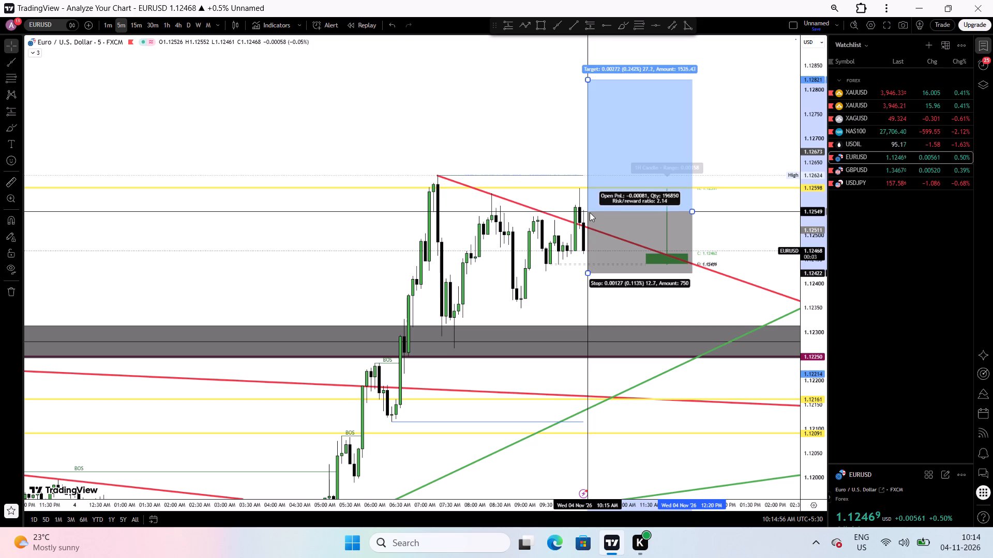
{"action": "left_click_drag", "start_coordinate": [590, 212], "coordinate": [588, 215]}
Examine the EURUSD long position against current price, with a comparison look at the GBPUSD chart.
{"action": "left_click_drag", "start_coordinate": [549, 295], "coordinate": [583, 274]}
{"action": "left_click_drag", "start_coordinate": [583, 274], "coordinate": [567, 271]}
{"action": "left_click_drag", "start_coordinate": [601, 287], "coordinate": [633, 285]}
{"action": "left_click_drag", "start_coordinate": [654, 291], "coordinate": [695, 290]}
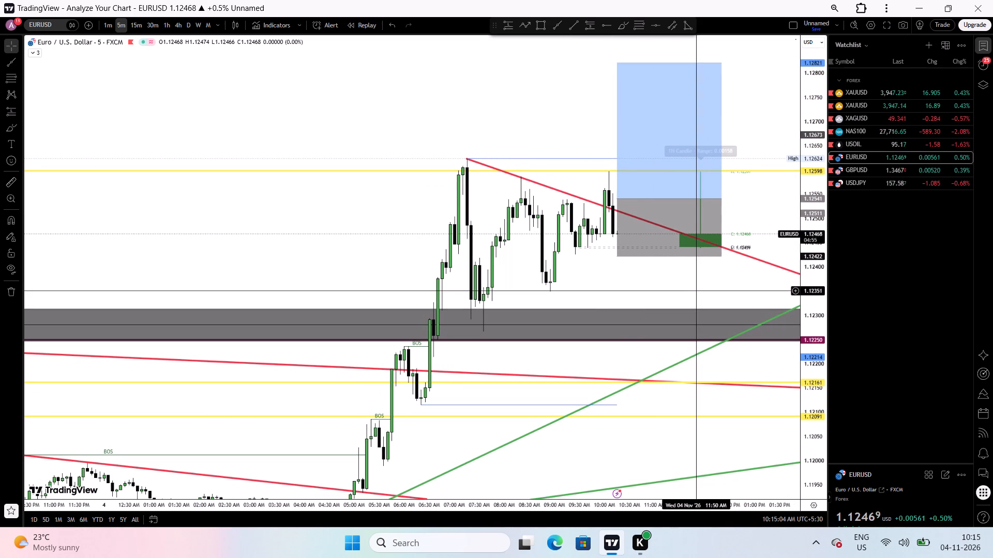
{"action": "left_click_drag", "start_coordinate": [675, 285], "coordinate": [711, 289]}
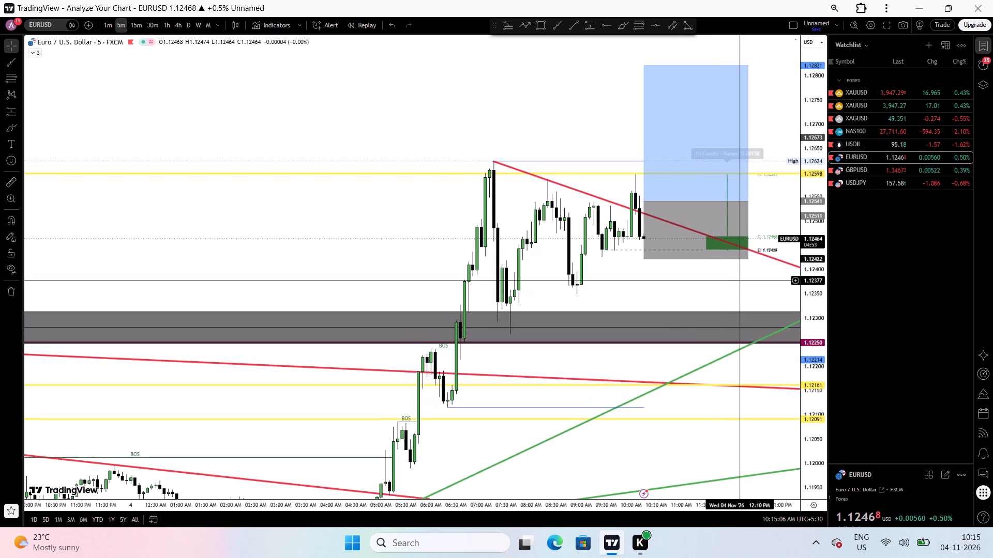
{"action": "left_click_drag", "start_coordinate": [740, 280], "coordinate": [751, 288]}
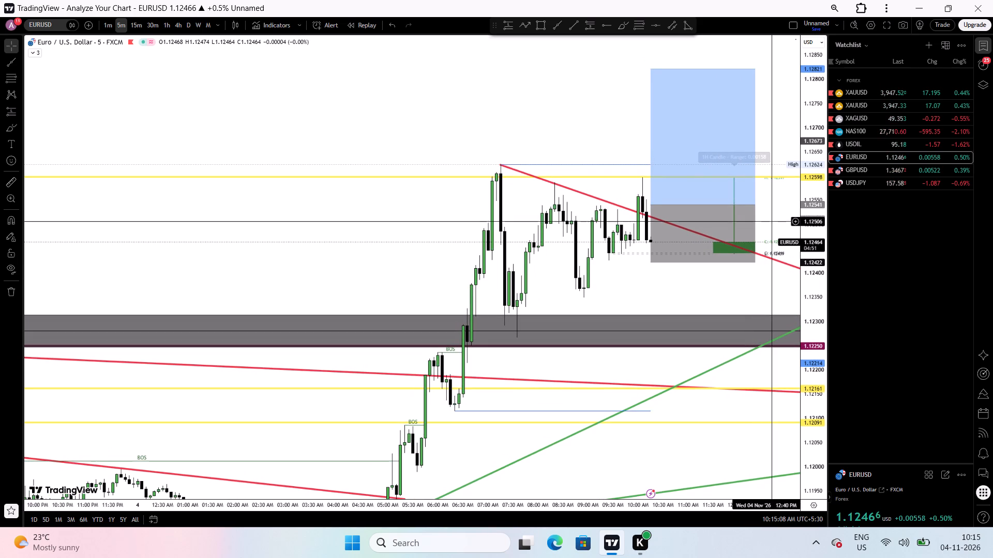
{"action": "left_click_drag", "start_coordinate": [774, 212], "coordinate": [766, 218]}
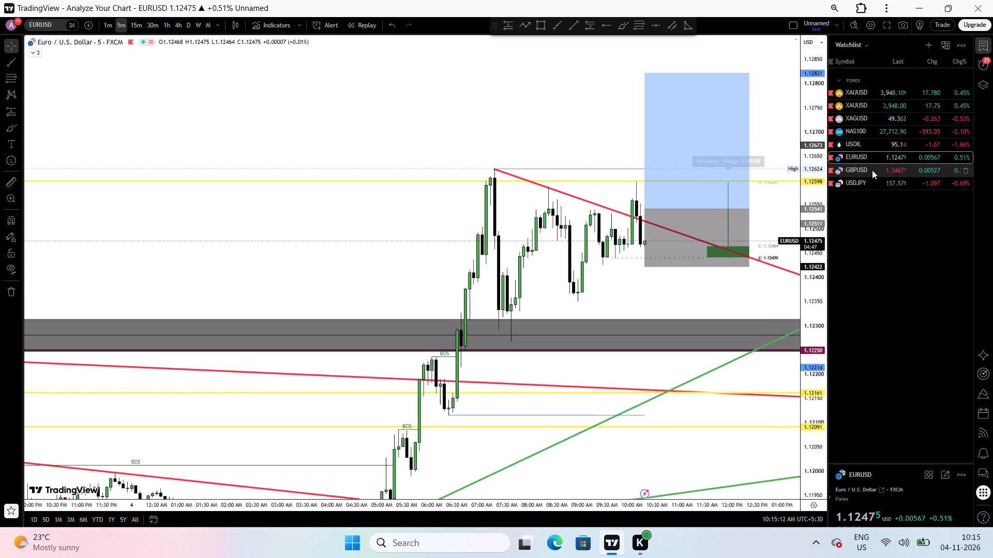
{"action": "left_click", "coordinate": [872, 170]}
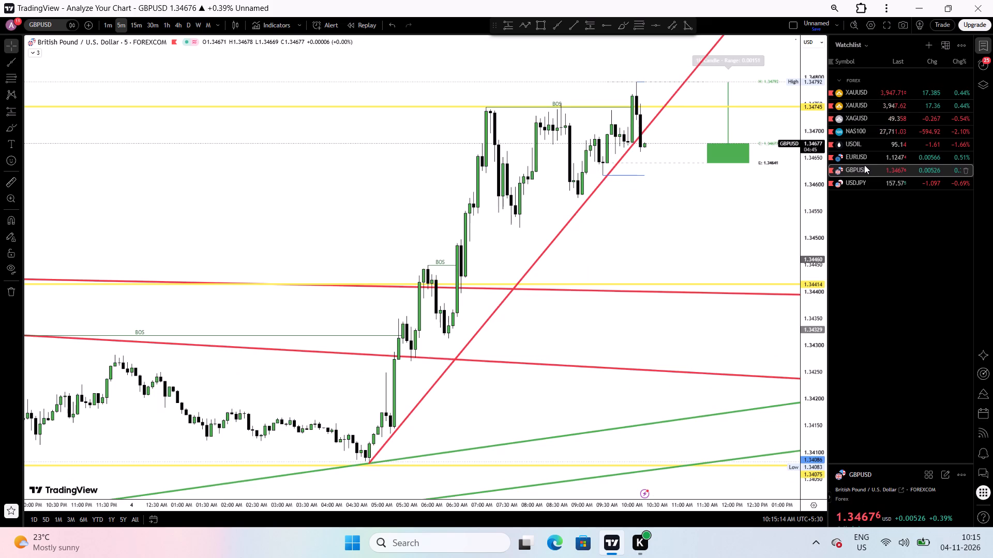
{"action": "left_click", "coordinate": [876, 150]}
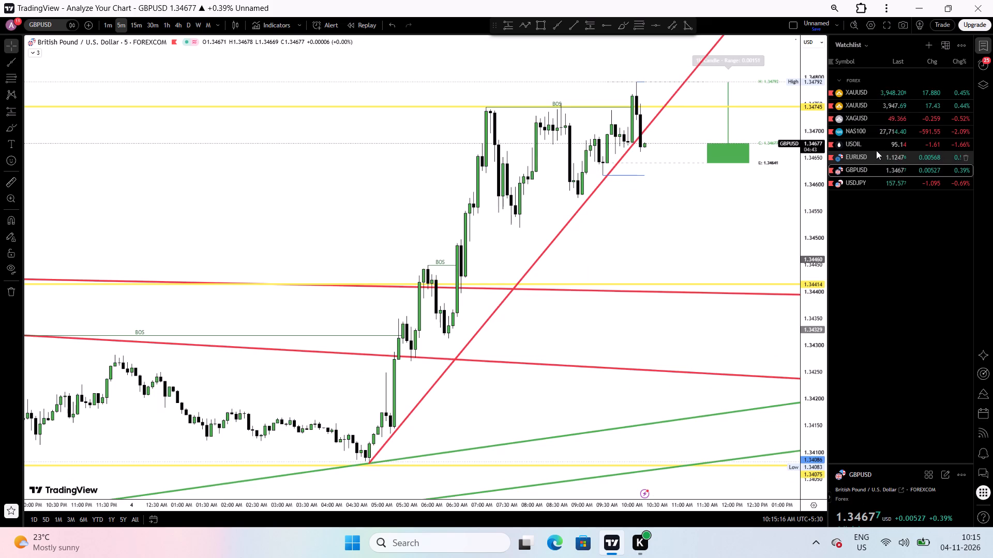
{"action": "left_click_drag", "start_coordinate": [718, 213], "coordinate": [690, 264]}
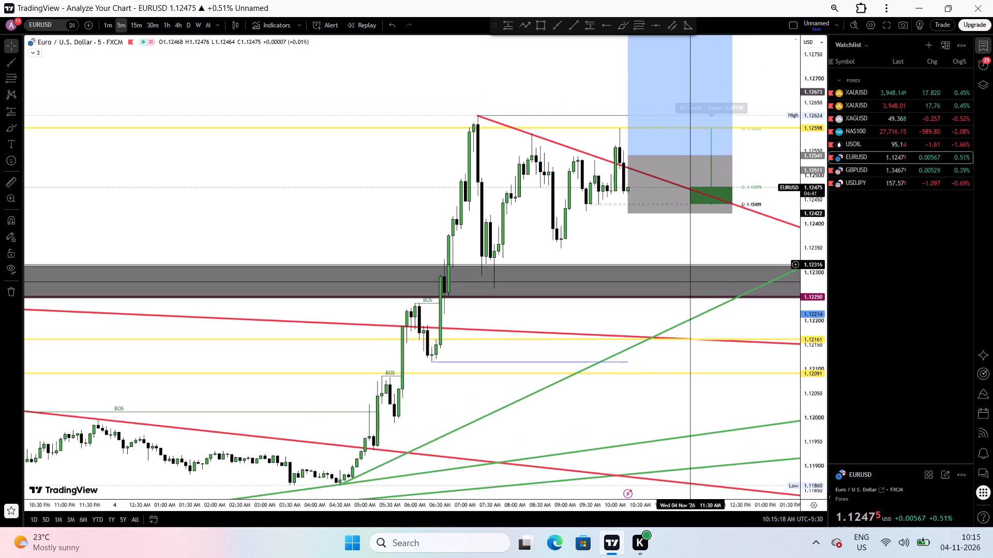
{"action": "left_click_drag", "start_coordinate": [817, 229], "coordinate": [813, 245]}
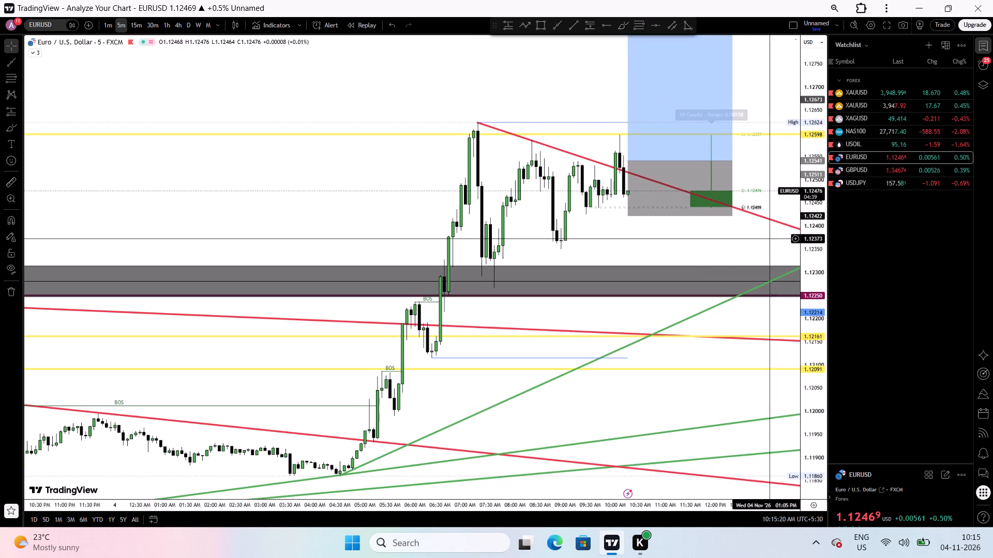
{"action": "left_click_drag", "start_coordinate": [766, 238], "coordinate": [749, 283]}
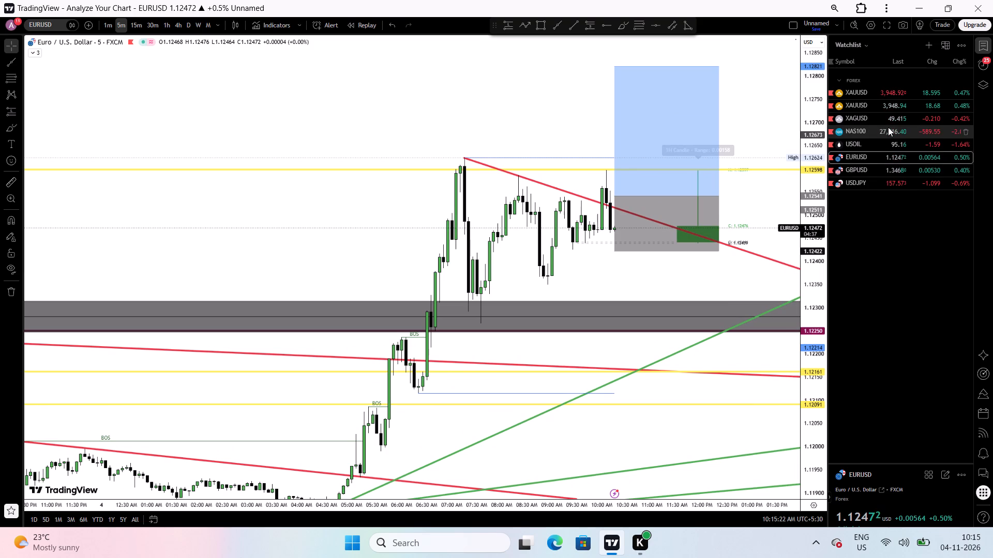
Check price action around the NAS100 long position and the trendlines on the FOREX.com gold chart.
{"action": "left_click", "coordinate": [888, 127]}
{"action": "left_click_drag", "start_coordinate": [754, 351], "coordinate": [724, 257]}
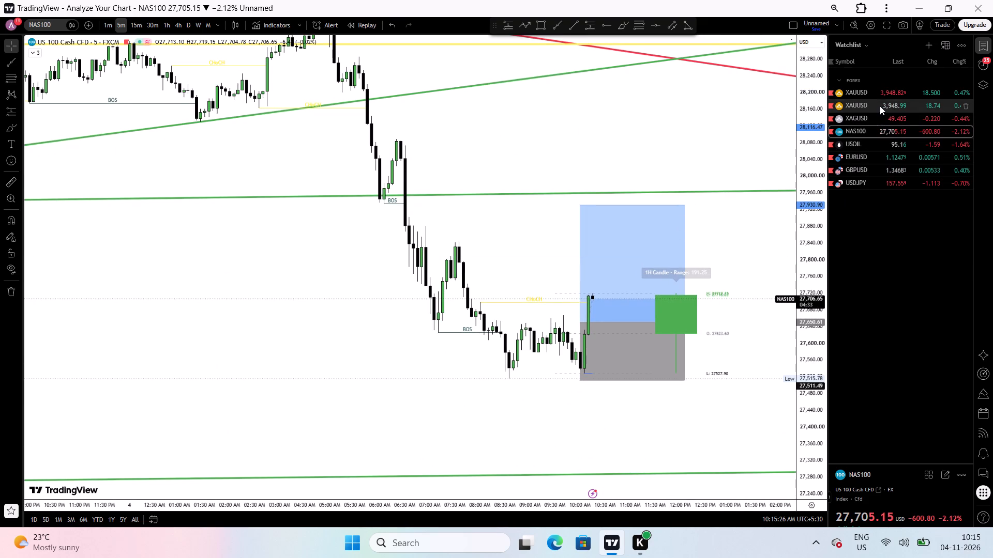
{"action": "left_click", "coordinate": [880, 106]}
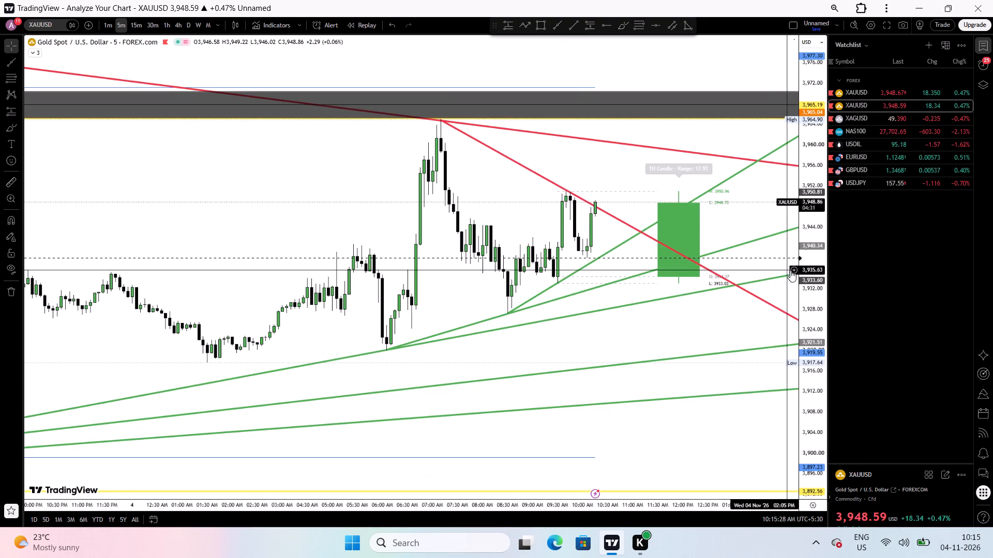
{"action": "left_click_drag", "start_coordinate": [808, 272], "coordinate": [787, 230]}
{"action": "left_click_drag", "start_coordinate": [666, 174], "coordinate": [631, 257]}
On EURUSD, measure the price distance from about 1.12478 up to about 1.12588, and clear the measurement.
{"action": "left_click", "coordinate": [875, 156]}
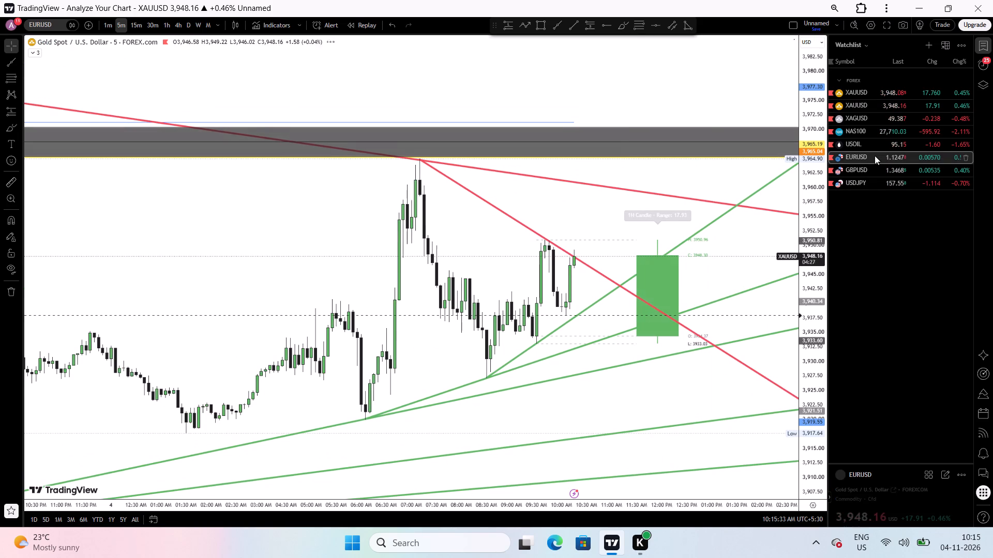
{"action": "left_click_drag", "start_coordinate": [683, 211], "coordinate": [624, 350]}
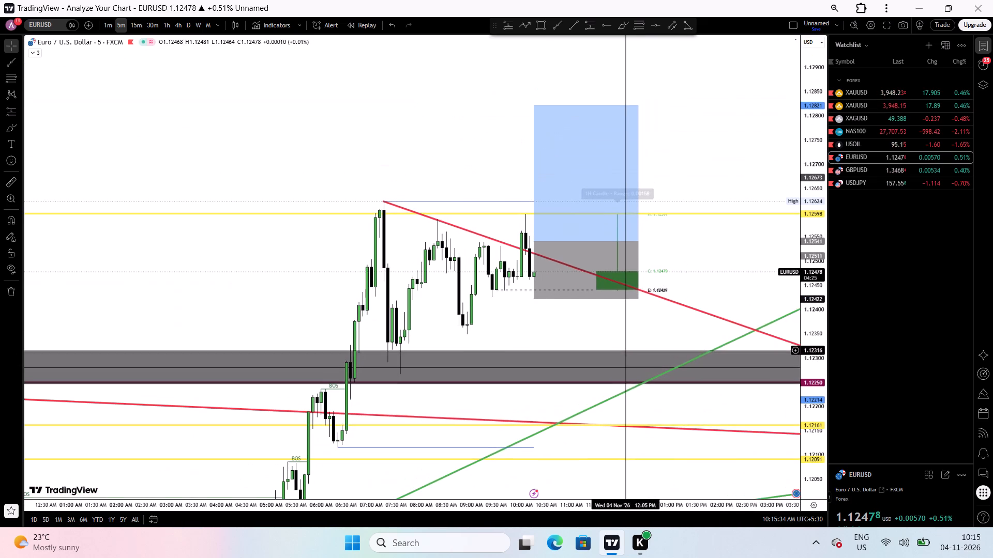
{"action": "left_click_drag", "start_coordinate": [734, 173], "coordinate": [725, 190]}
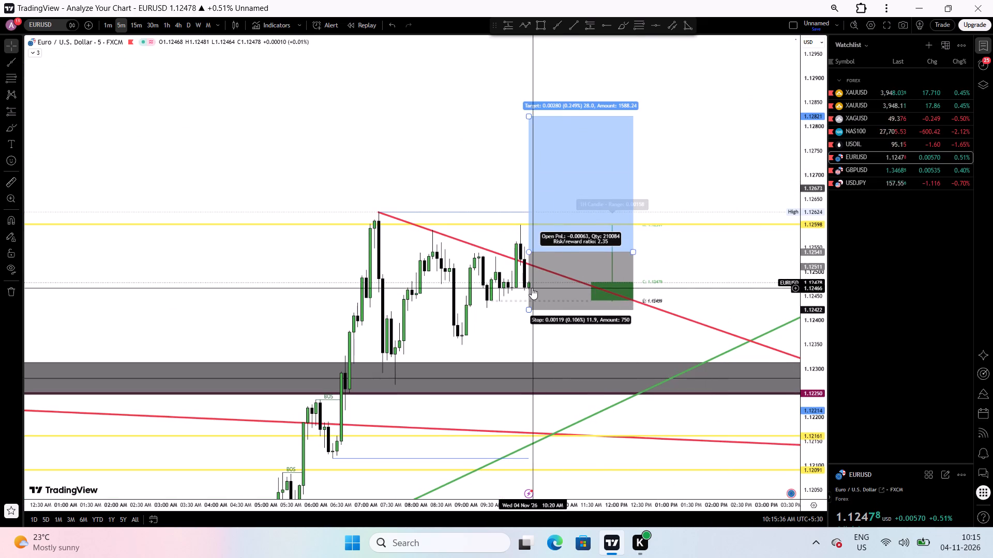
{"action": "left_click", "coordinate": [8, 182]}
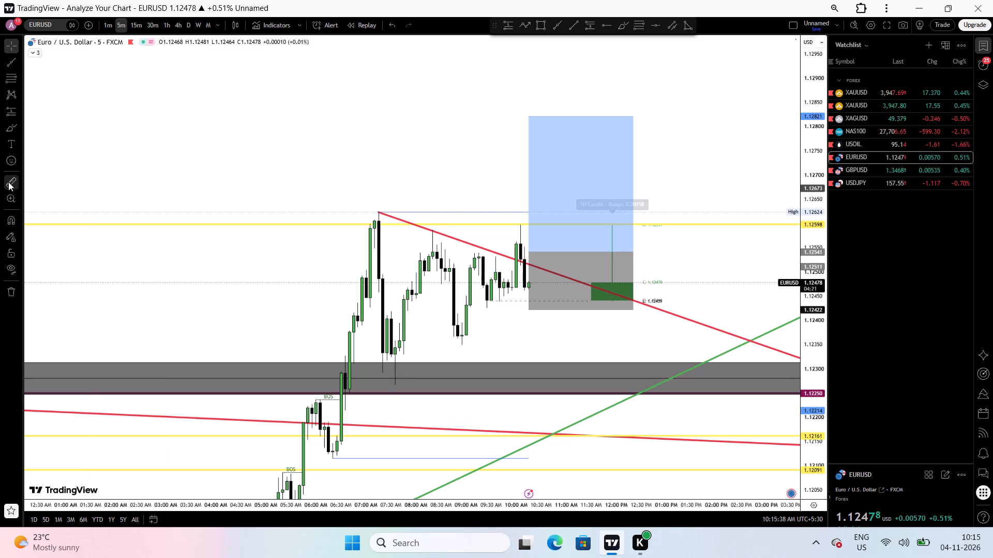
{"action": "left_click_drag", "start_coordinate": [529, 282], "coordinate": [529, 281]}
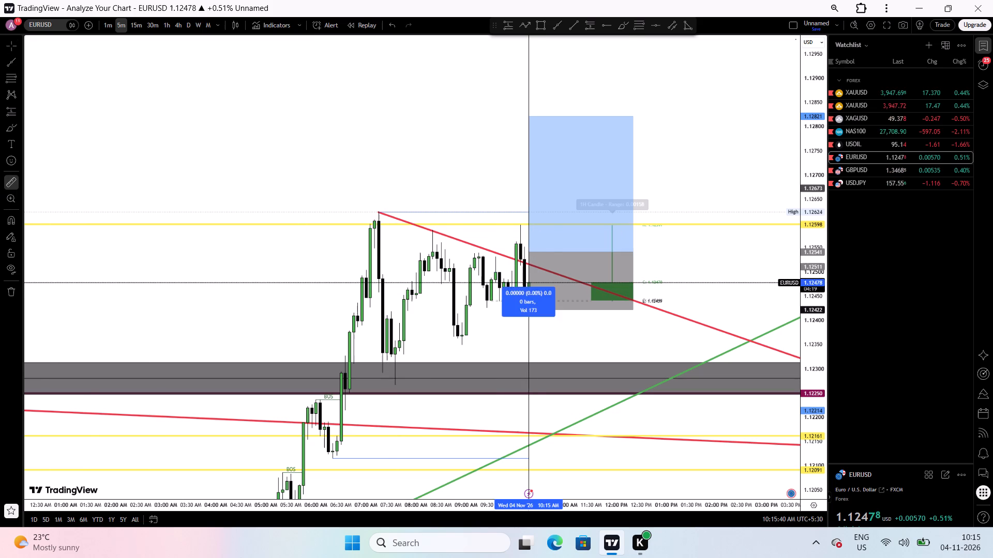
{"action": "left_click_drag", "start_coordinate": [529, 281], "coordinate": [531, 252]}
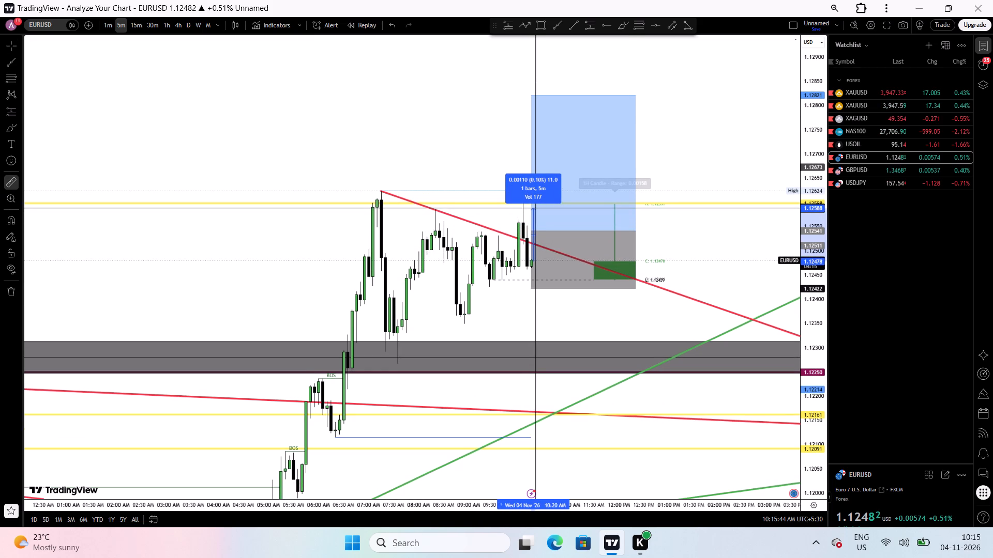
{"action": "left_click", "coordinate": [534, 208]}
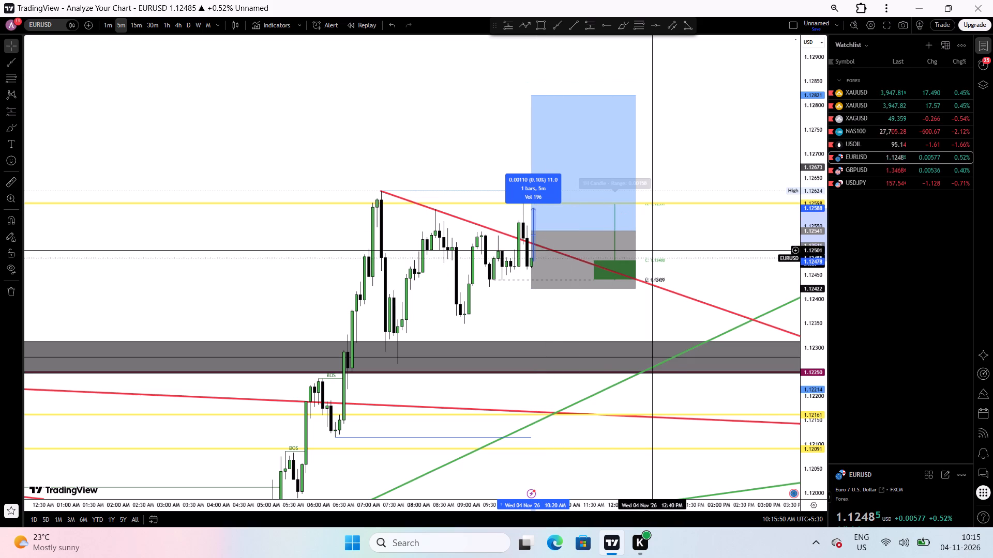
{"action": "left_click", "coordinate": [676, 248]}
{"action": "left_click", "coordinate": [676, 248]}
{"action": "left_click_drag", "start_coordinate": [676, 248], "coordinate": [724, 226]}
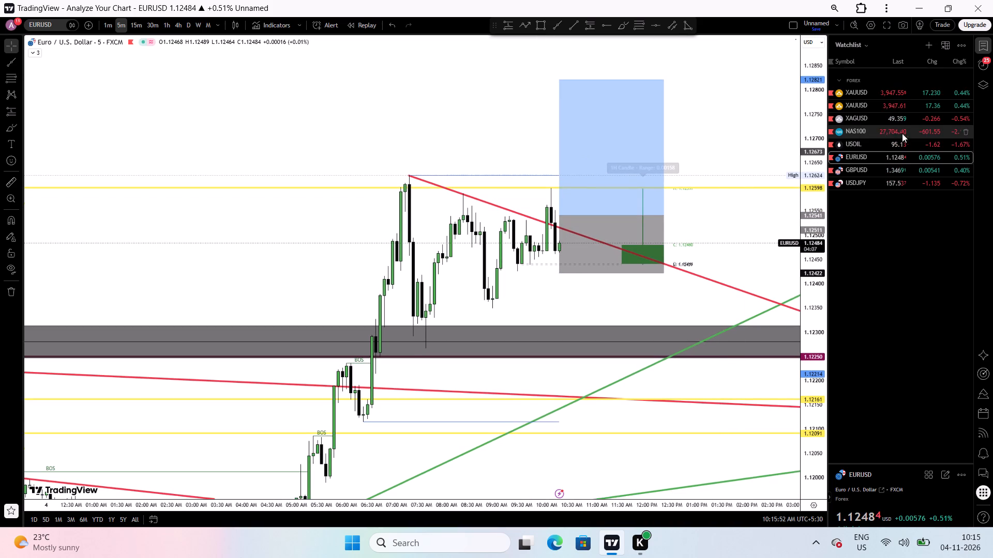
On NAS100, measure the rise from near the long position's entry, about 27,652.67, to about 27,718.62, and clear the measurement.
{"action": "left_click", "coordinate": [885, 129]}
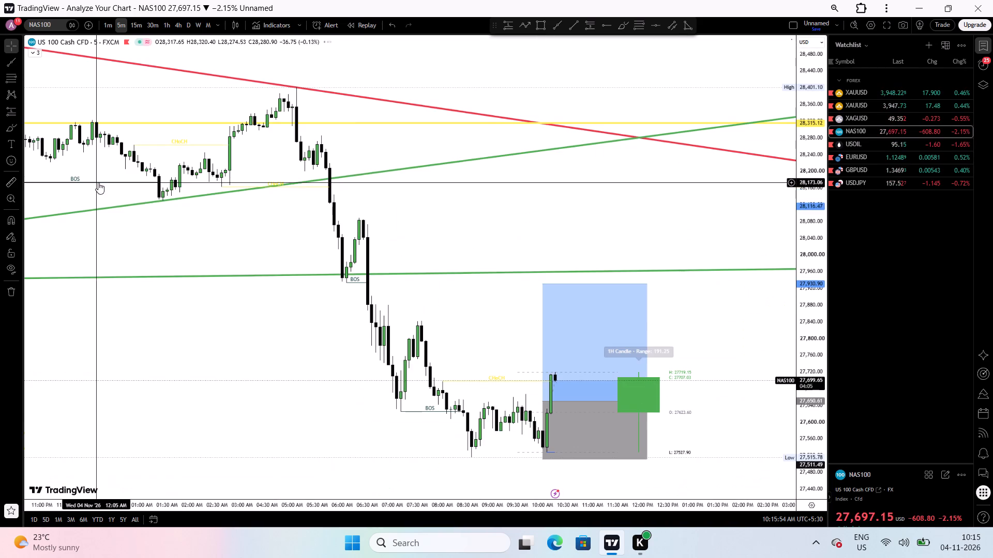
{"action": "left_click", "coordinate": [18, 186]}
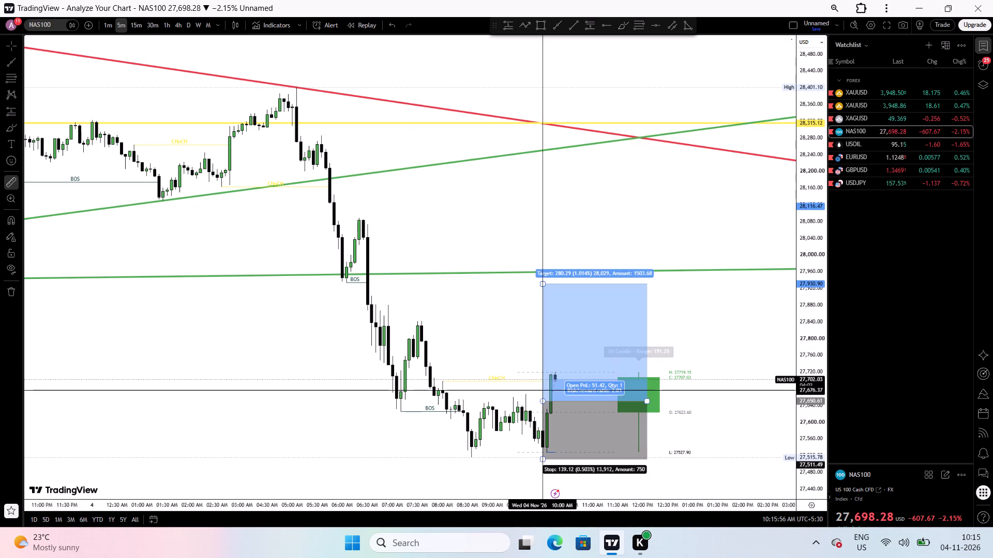
{"action": "left_click_drag", "start_coordinate": [549, 400], "coordinate": [553, 373]}
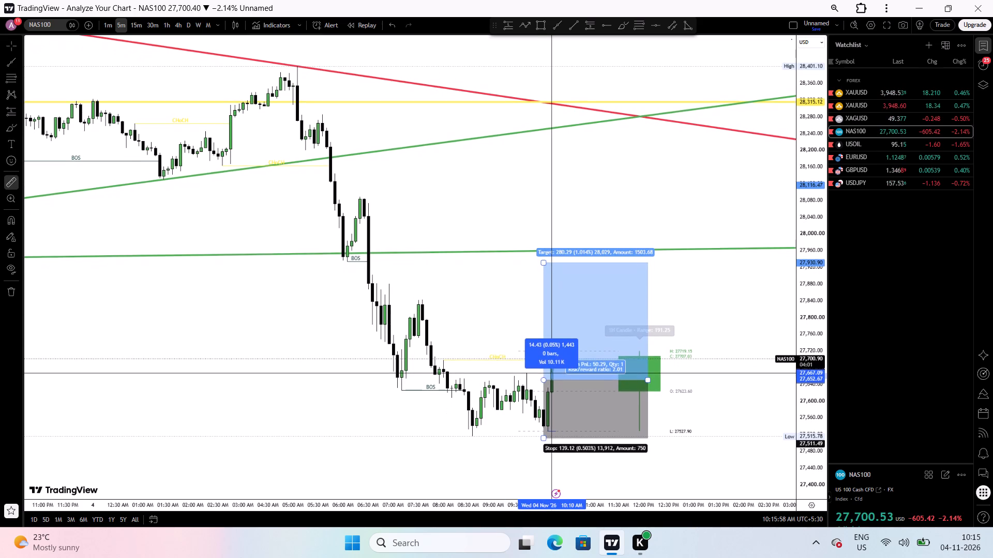
{"action": "left_click", "coordinate": [554, 351]}
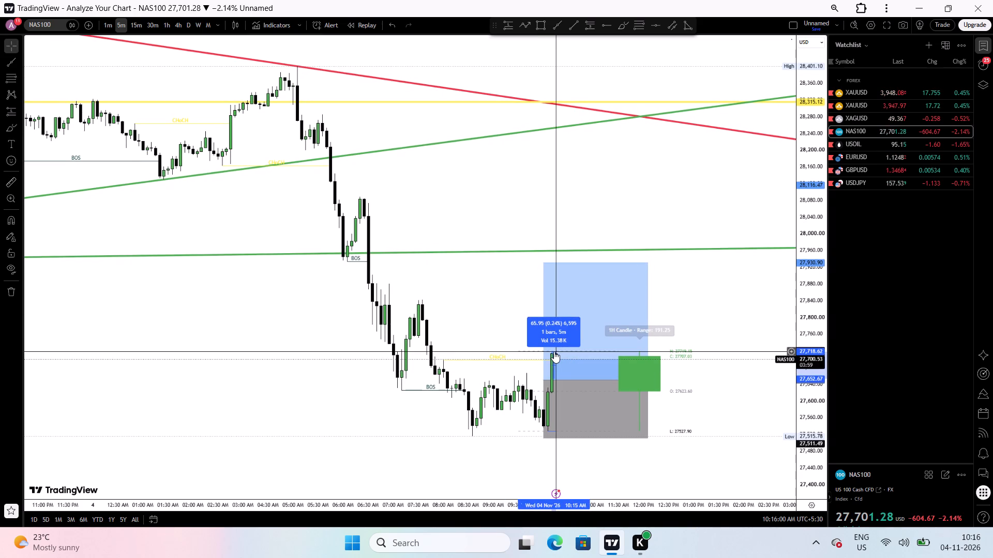
{"action": "left_click", "coordinate": [696, 328]}
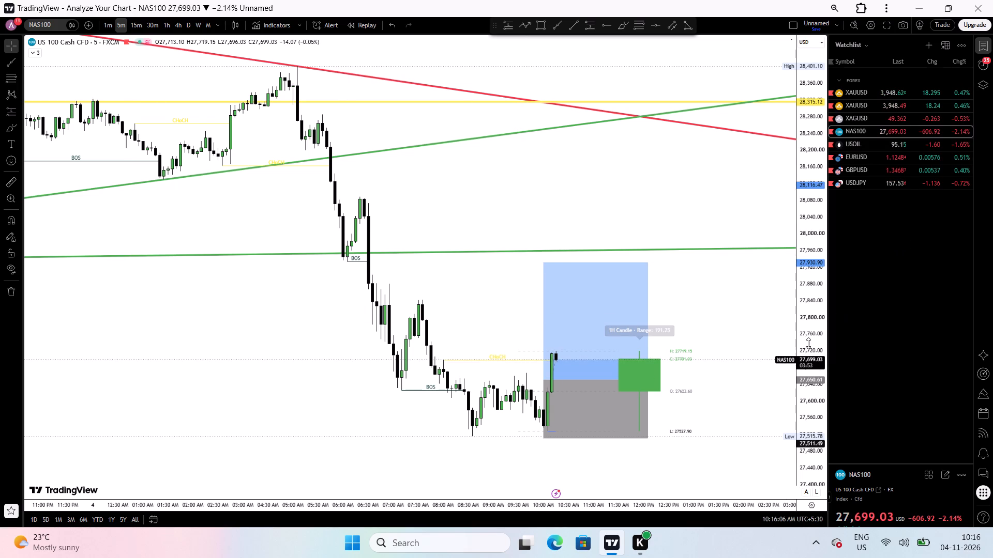
Examine the NAS100 long position at a larger price scale, and recheck GBPUSD and the EURUSD long position.
{"action": "left_click_drag", "start_coordinate": [808, 343], "coordinate": [780, 264]}
{"action": "left_click_drag", "start_coordinate": [707, 349], "coordinate": [746, 335]}
{"action": "left_click_drag", "start_coordinate": [746, 335], "coordinate": [750, 295]}
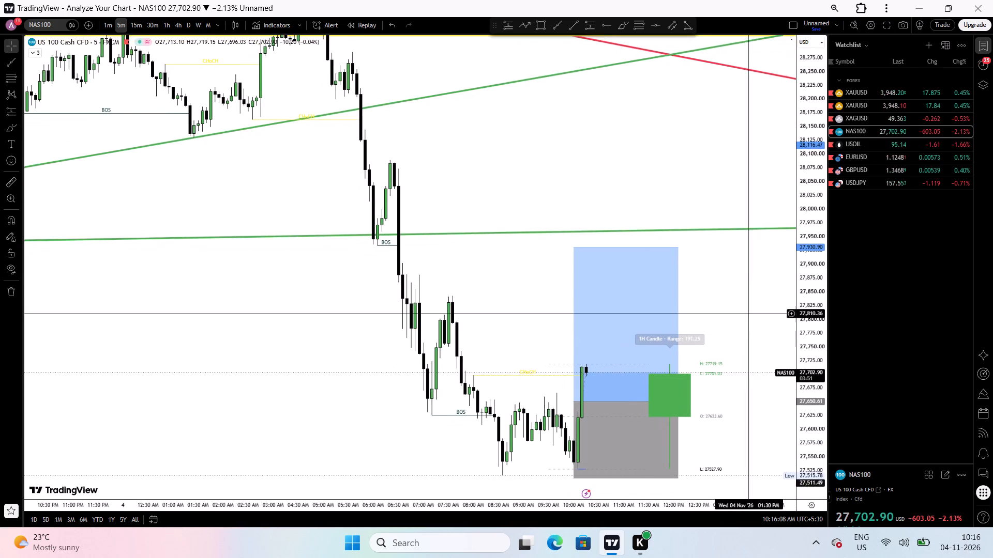
{"action": "left_click_drag", "start_coordinate": [750, 295], "coordinate": [746, 274]}
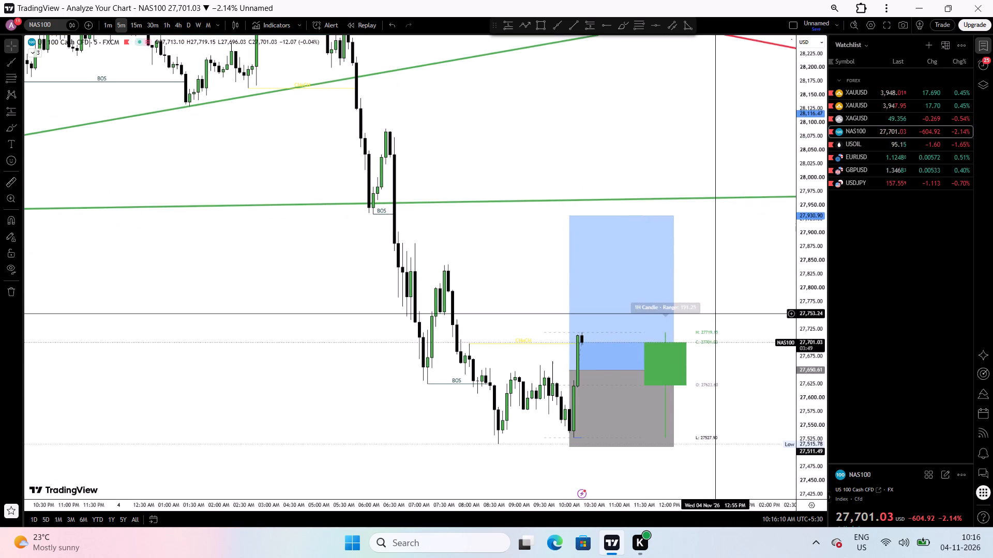
{"action": "left_click", "coordinate": [889, 164]}
{"action": "left_click", "coordinate": [883, 154]}
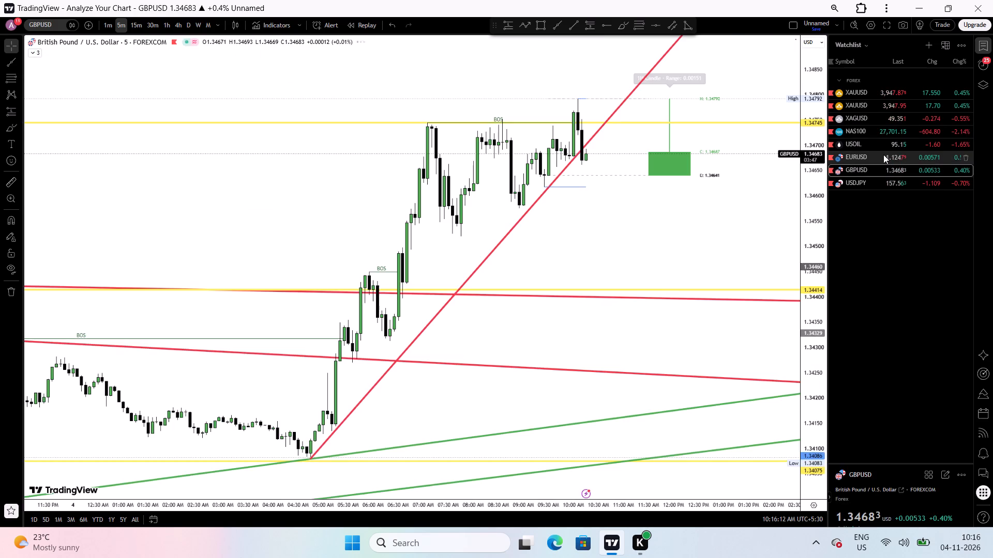
{"action": "left_click_drag", "start_coordinate": [680, 217], "coordinate": [677, 242]}
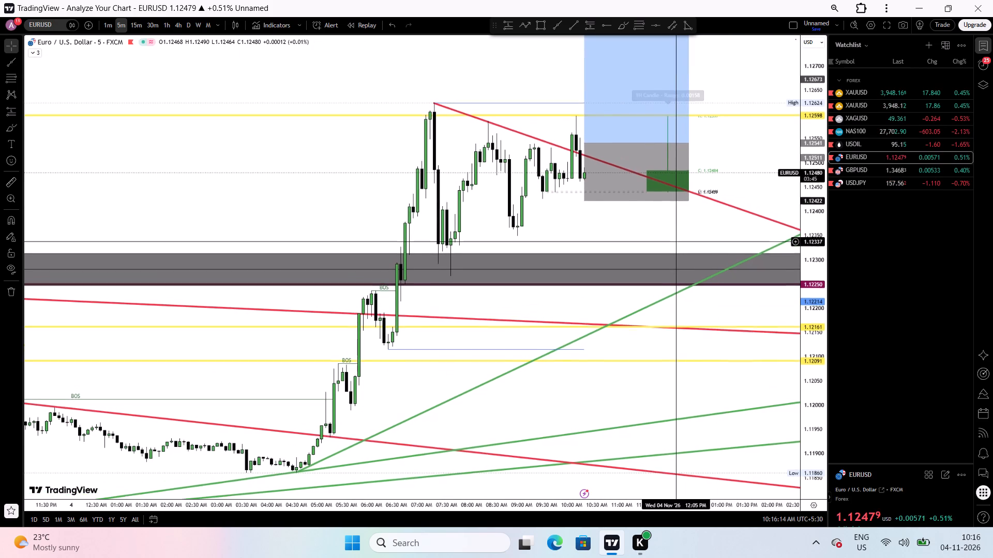
{"action": "left_click_drag", "start_coordinate": [677, 242], "coordinate": [677, 242]}
{"action": "left_click_drag", "start_coordinate": [625, 236], "coordinate": [636, 240]}
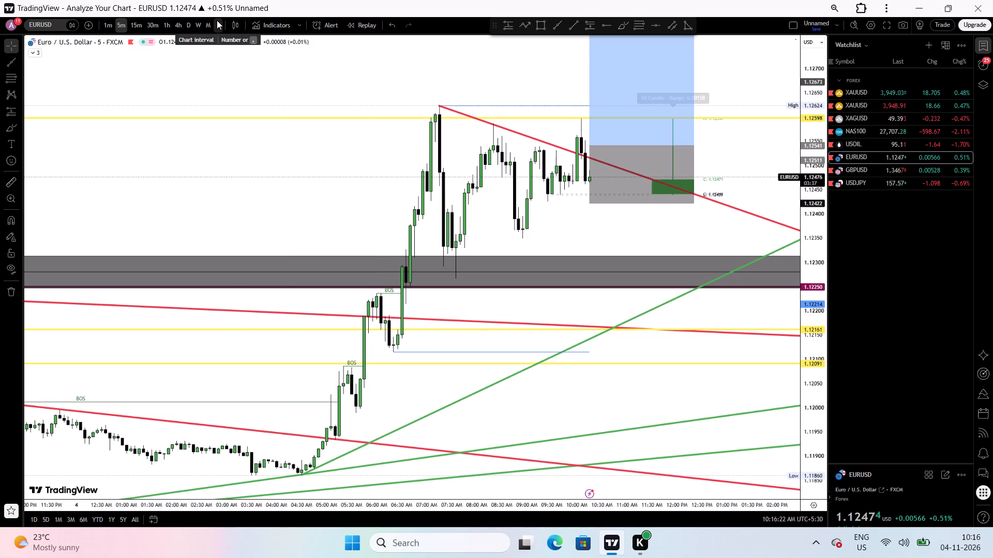
Draw a rising EURUSD trendline from about 1.11872 at 04:45 AM through about 1.12394 at 09:20 AM, beneath the recent swing lows.
{"action": "left_click", "coordinate": [557, 23]}
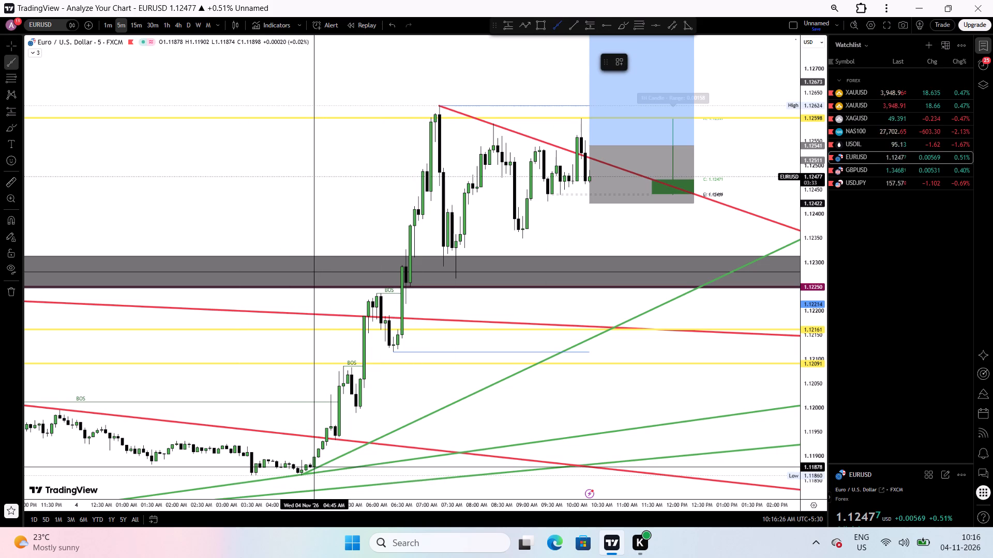
{"action": "left_click_drag", "start_coordinate": [314, 469], "coordinate": [447, 300]}
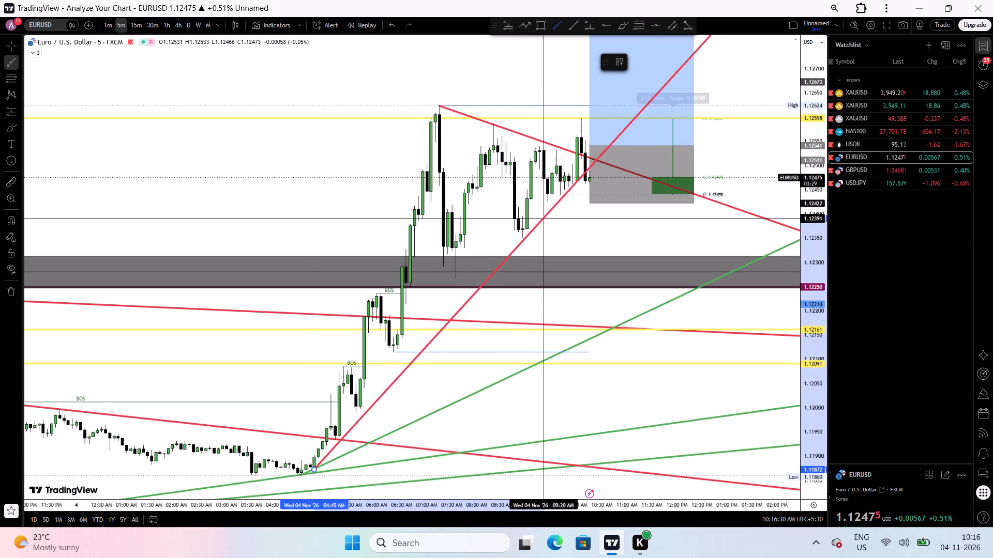
{"action": "left_click", "coordinate": [543, 216]}
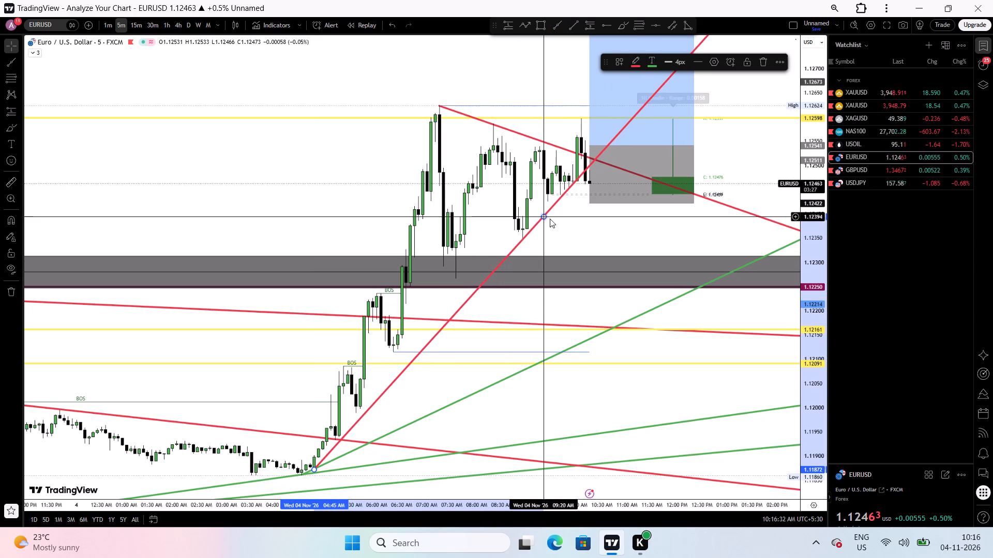
{"action": "left_click_drag", "start_coordinate": [567, 226], "coordinate": [548, 240]}
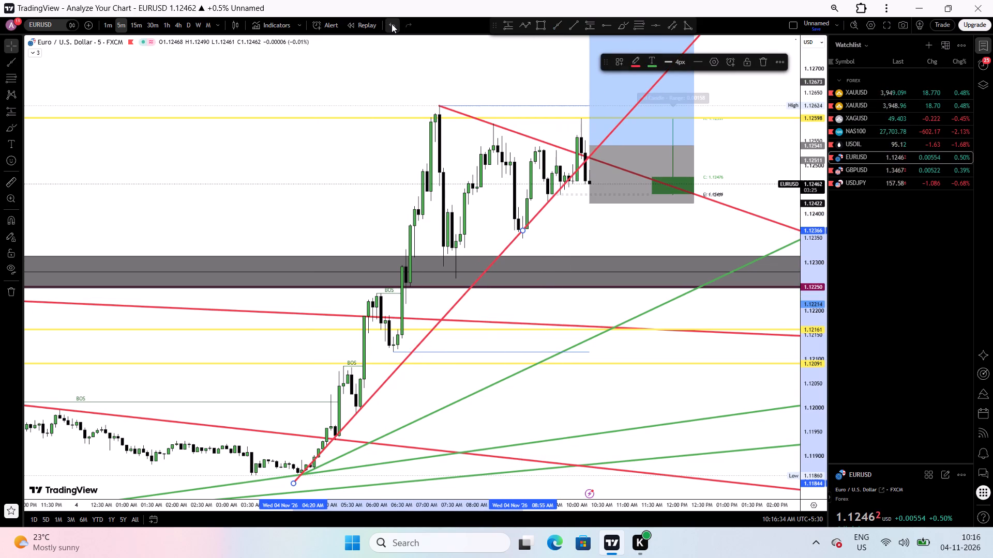
{"action": "left_click", "coordinate": [392, 24]}
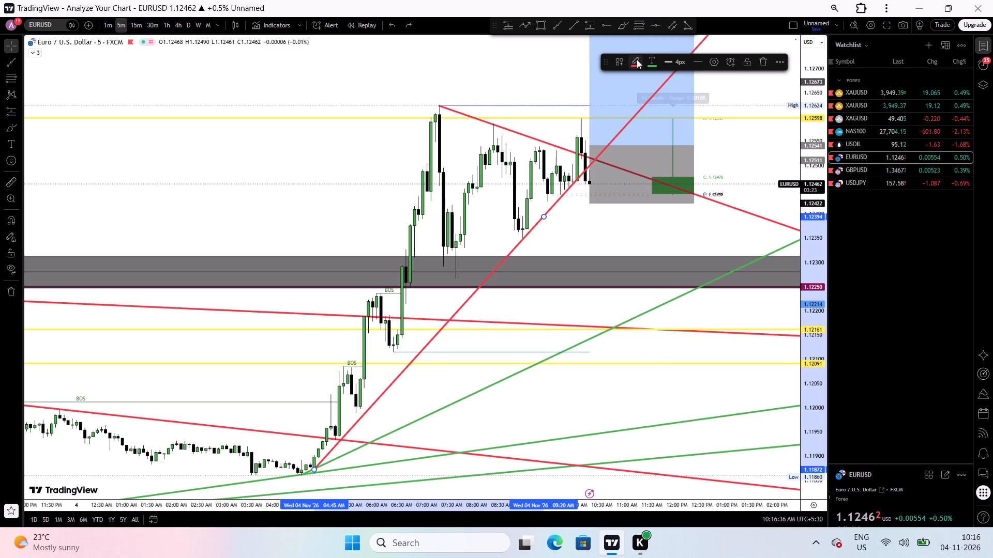
Recolor the new rising EURUSD trendline green to match the other ascending trendlines.
{"action": "left_click", "coordinate": [637, 59]}
{"action": "left_click", "coordinate": [666, 92]}
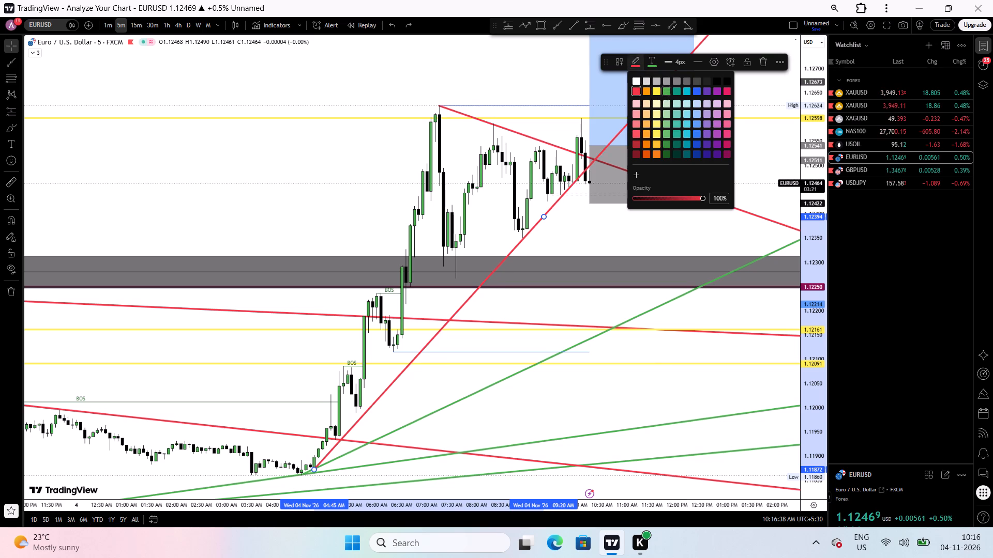
{"action": "left_click_drag", "start_coordinate": [581, 230], "coordinate": [599, 246]}
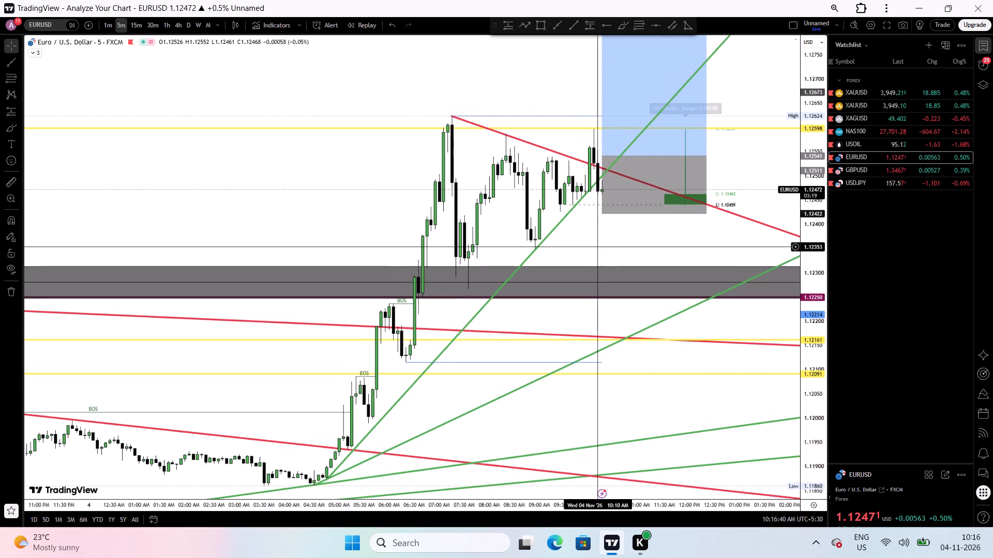
{"action": "left_click_drag", "start_coordinate": [588, 246], "coordinate": [568, 278]}
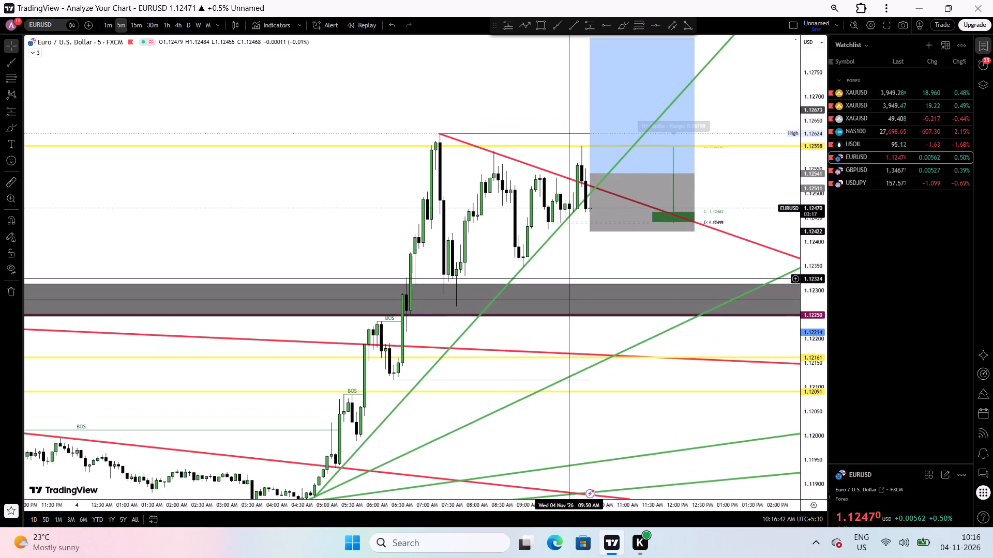
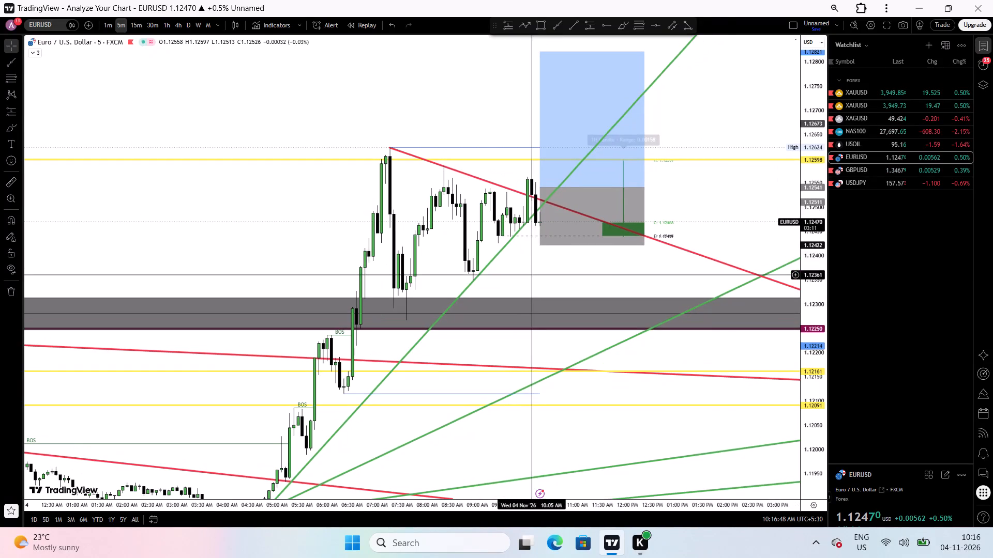
Examine the EURUSD long position and surrounding trendlines on the 15-minute timeframe.
{"action": "left_click_drag", "start_coordinate": [701, 197], "coordinate": [675, 203]}
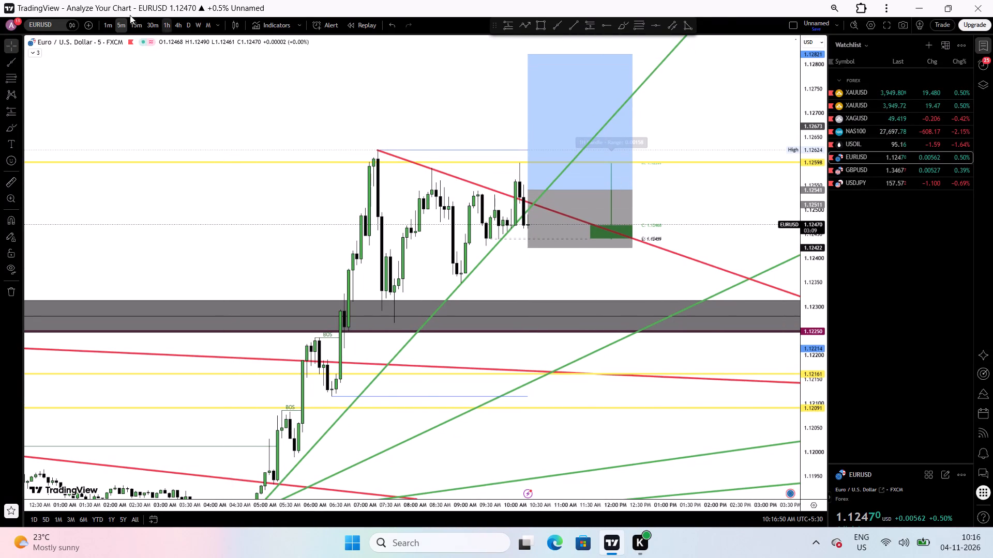
{"action": "left_click", "coordinate": [136, 20]}
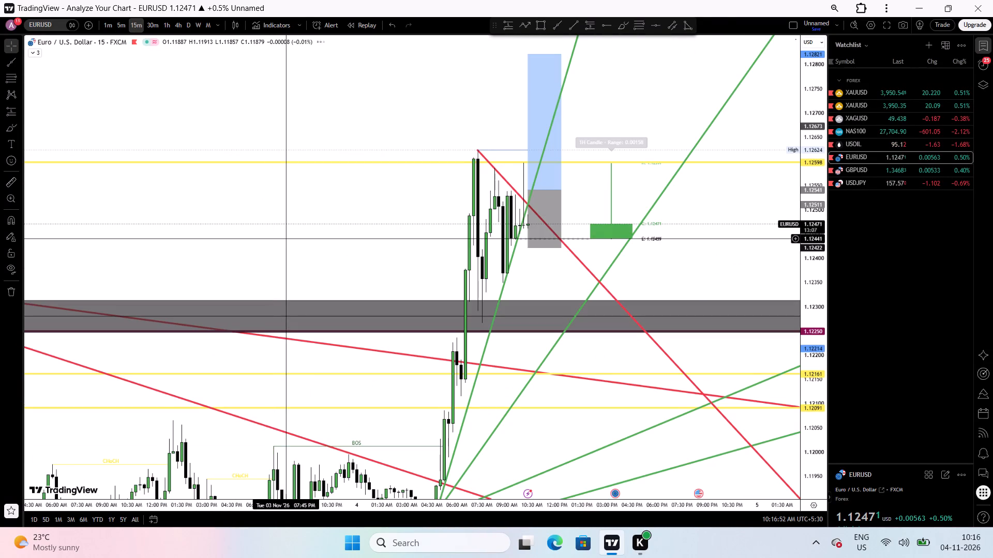
{"action": "left_click_drag", "start_coordinate": [339, 230], "coordinate": [513, 250]}
{"action": "left_click_drag", "start_coordinate": [467, 230], "coordinate": [418, 225]}
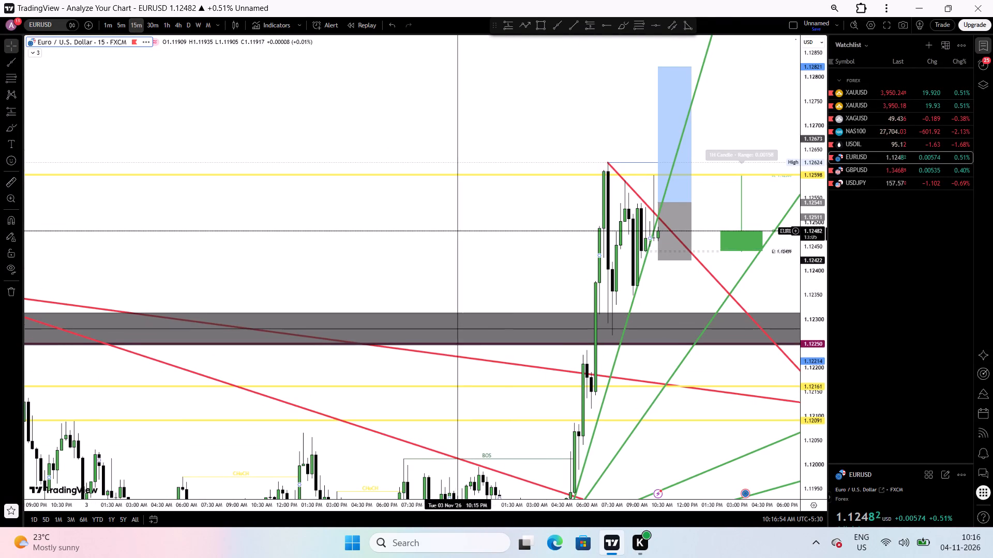
{"action": "left_click_drag", "start_coordinate": [418, 225], "coordinate": [377, 217]}
Return EURUSD to the 5-minute timeframe, reset the chart view, and examine recent candles around the long position.
{"action": "left_click", "coordinate": [118, 25]}
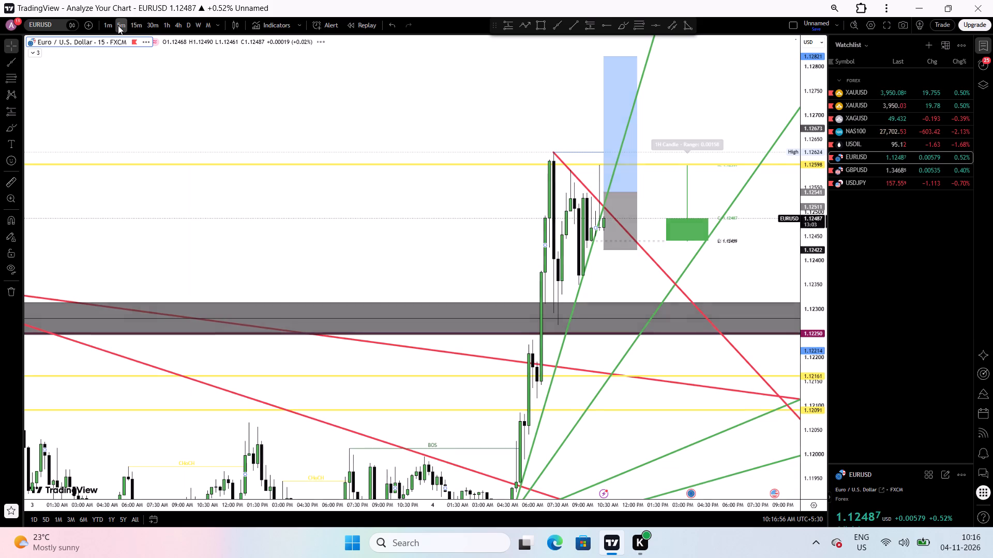
{"action": "right_click", "coordinate": [340, 170]}
{"action": "left_click", "coordinate": [355, 178]}
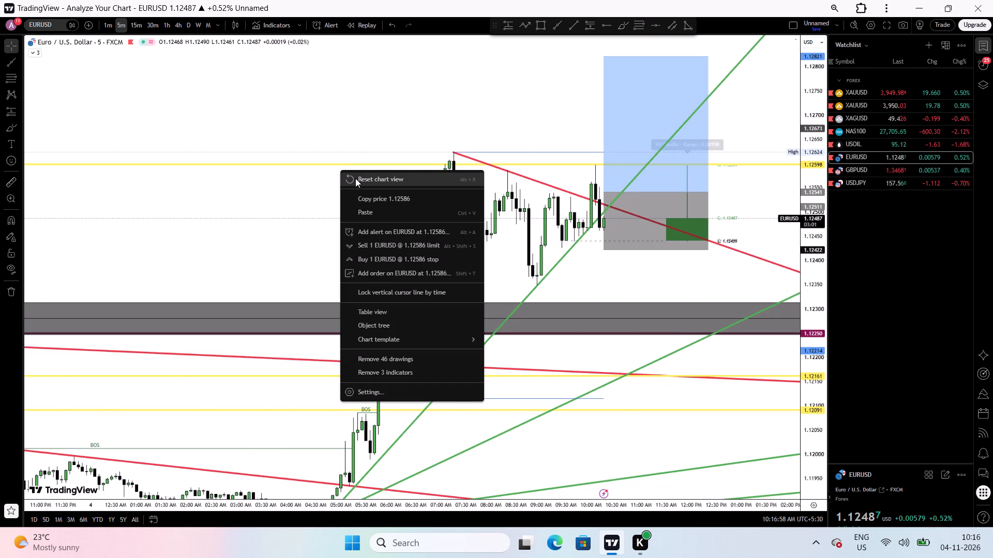
{"action": "left_click_drag", "start_coordinate": [618, 191], "coordinate": [433, 212]}
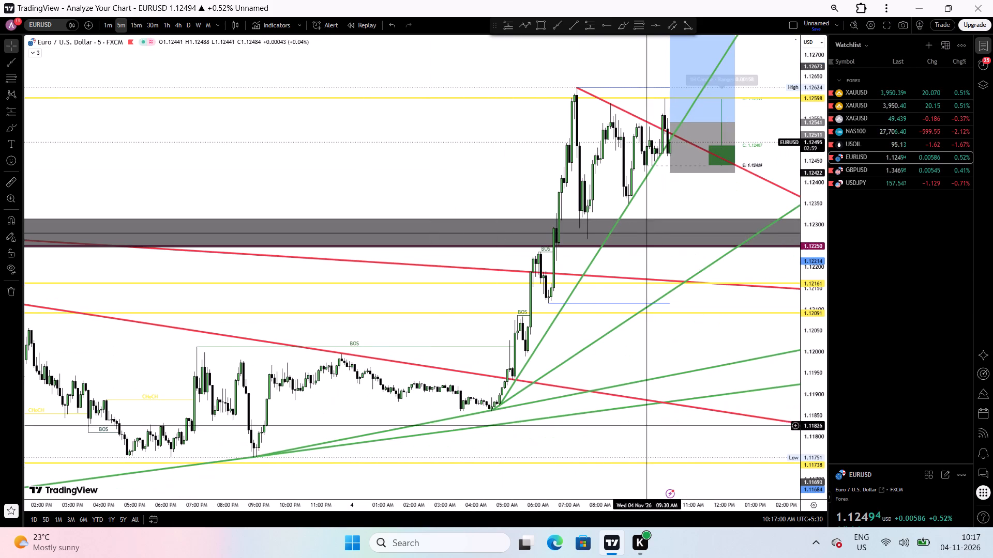
{"action": "left_click_drag", "start_coordinate": [655, 505], "coordinate": [468, 502]}
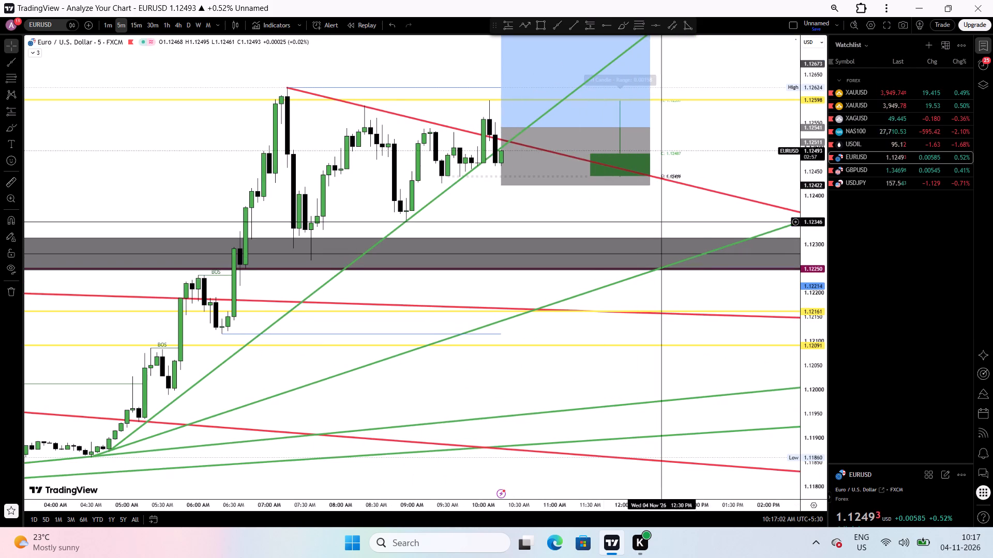
{"action": "left_click_drag", "start_coordinate": [713, 137], "coordinate": [716, 287]}
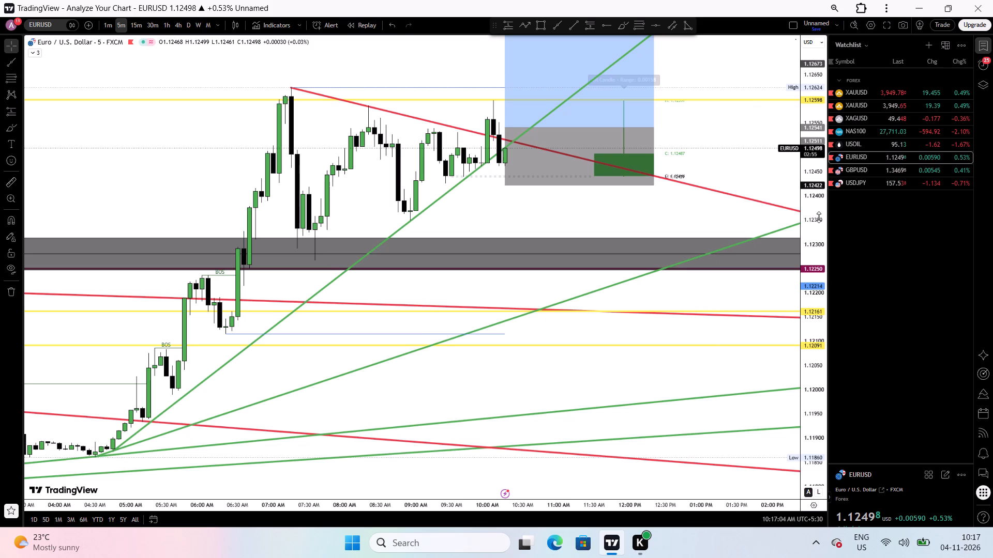
{"action": "left_click_drag", "start_coordinate": [819, 217], "coordinate": [803, 167]}
{"action": "left_click_drag", "start_coordinate": [764, 134], "coordinate": [745, 317]}
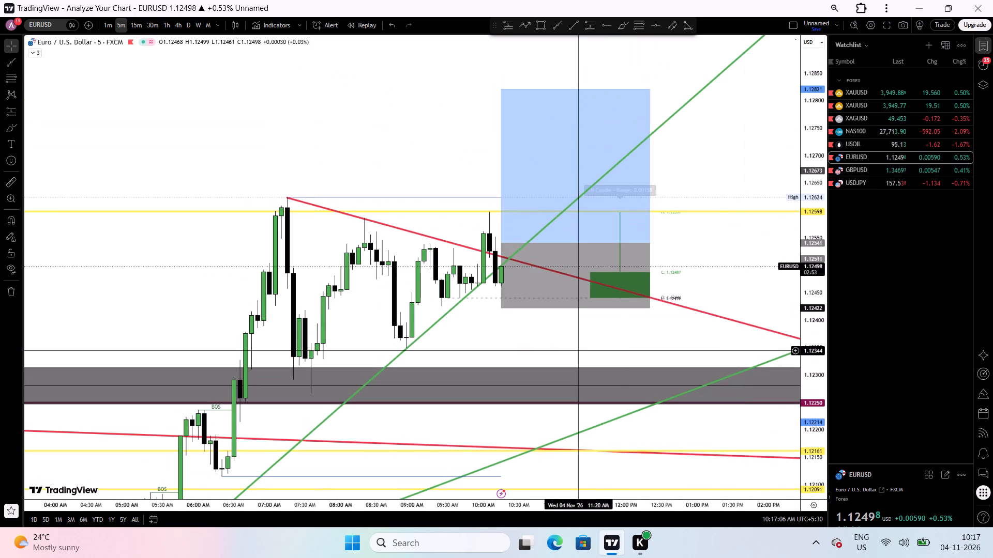
Lower the second anchor of the middle green EURUSD trendline starting near 04:30 AM to about 1.11932, making its slope shallower.
{"action": "left_click_drag", "start_coordinate": [457, 350], "coordinate": [651, 218]}
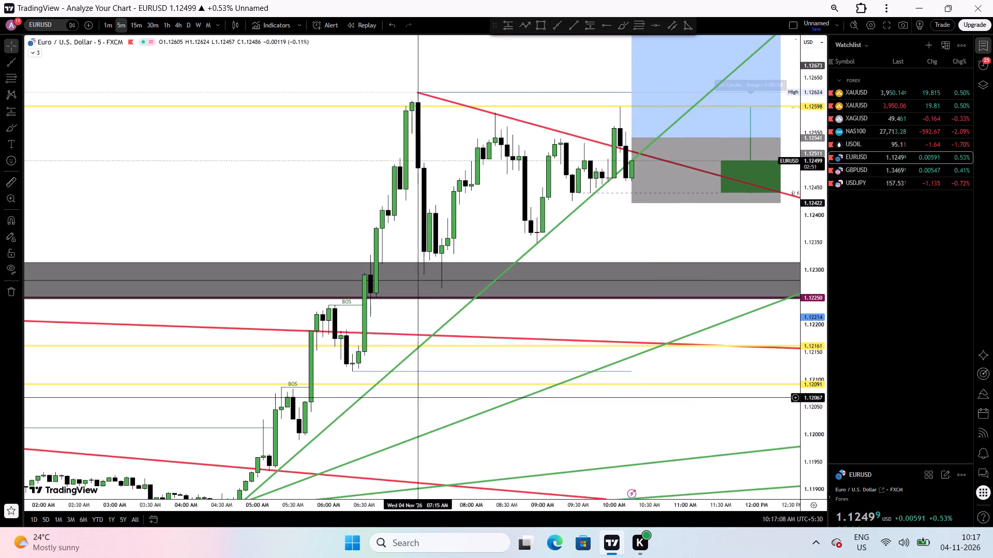
{"action": "left_click_drag", "start_coordinate": [398, 422], "coordinate": [553, 273]}
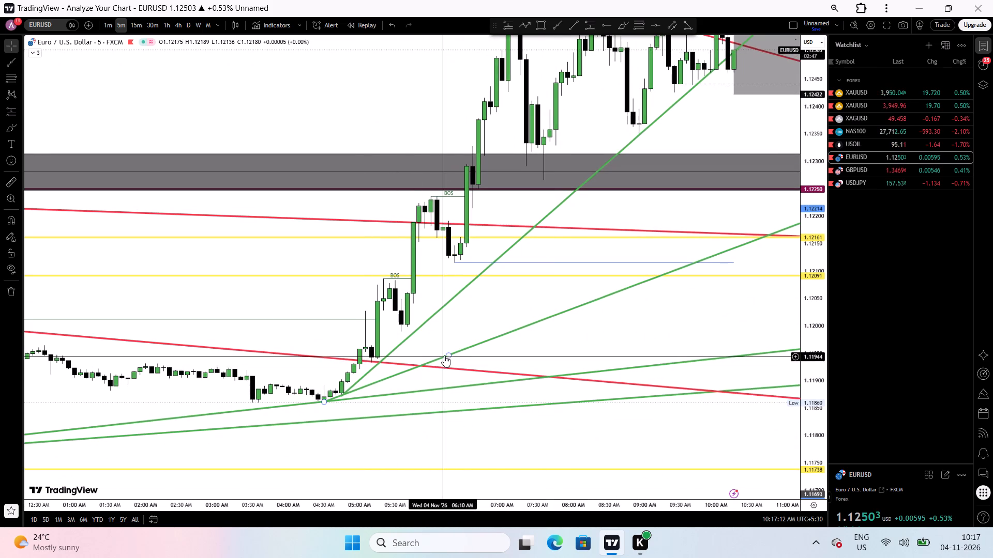
{"action": "left_click_drag", "start_coordinate": [451, 354], "coordinate": [435, 363]}
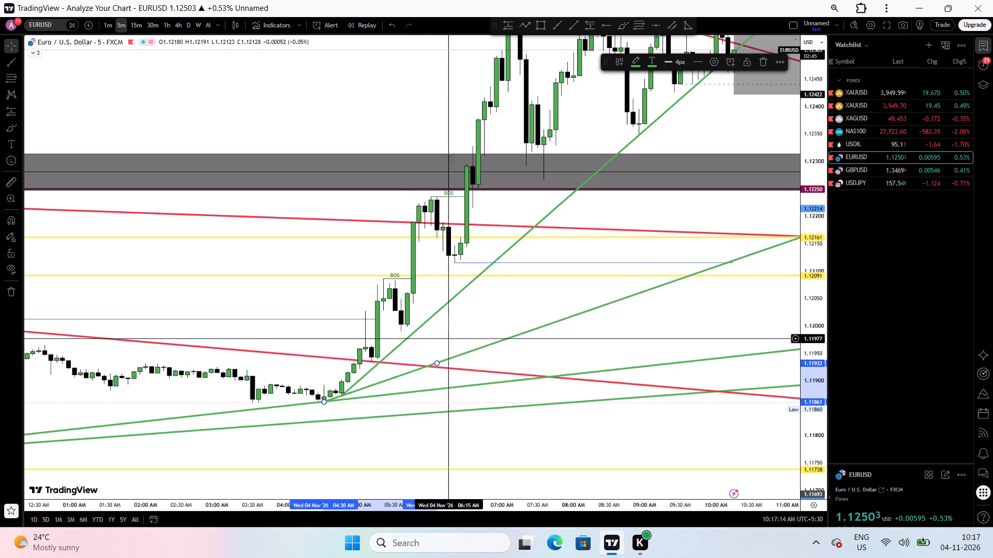
Examine the latest EURUSD candles at the long position against the steep green and falling red trendlines at a larger price scale.
{"action": "left_click_drag", "start_coordinate": [475, 322], "coordinate": [275, 557]}
{"action": "left_click_drag", "start_coordinate": [543, 329], "coordinate": [536, 329]}
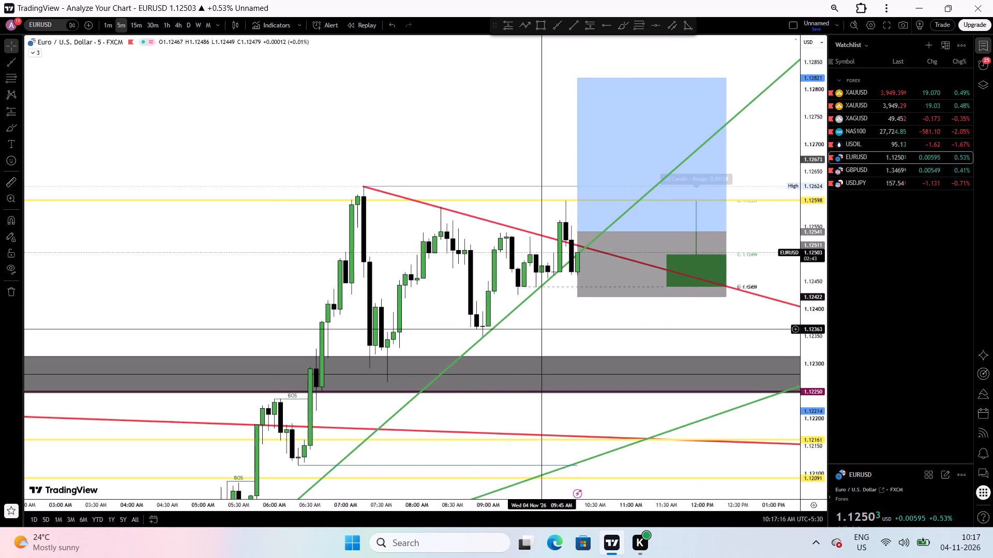
{"action": "left_click_drag", "start_coordinate": [536, 329], "coordinate": [462, 337]}
{"action": "left_click_drag", "start_coordinate": [812, 342], "coordinate": [766, 260]}
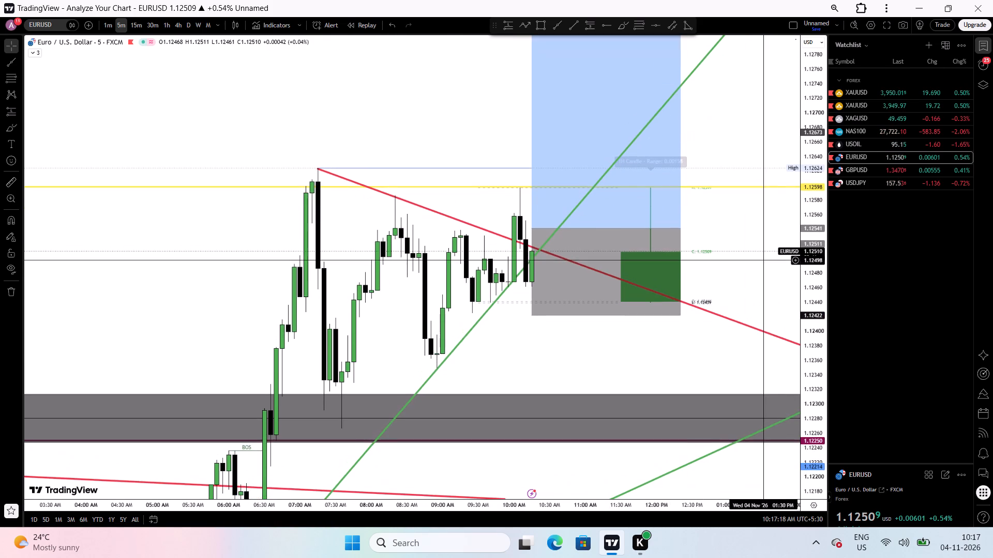
{"action": "left_click_drag", "start_coordinate": [743, 251], "coordinate": [724, 244]}
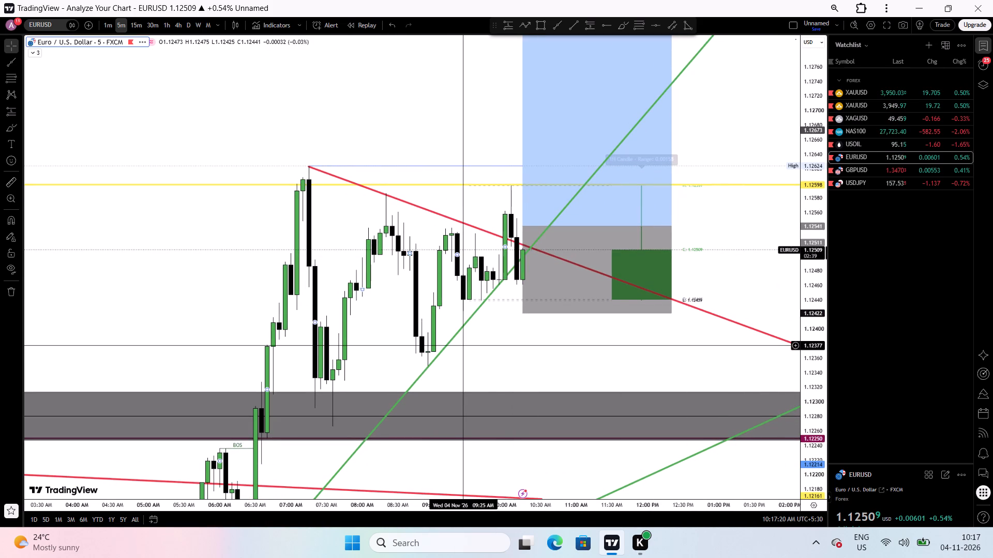
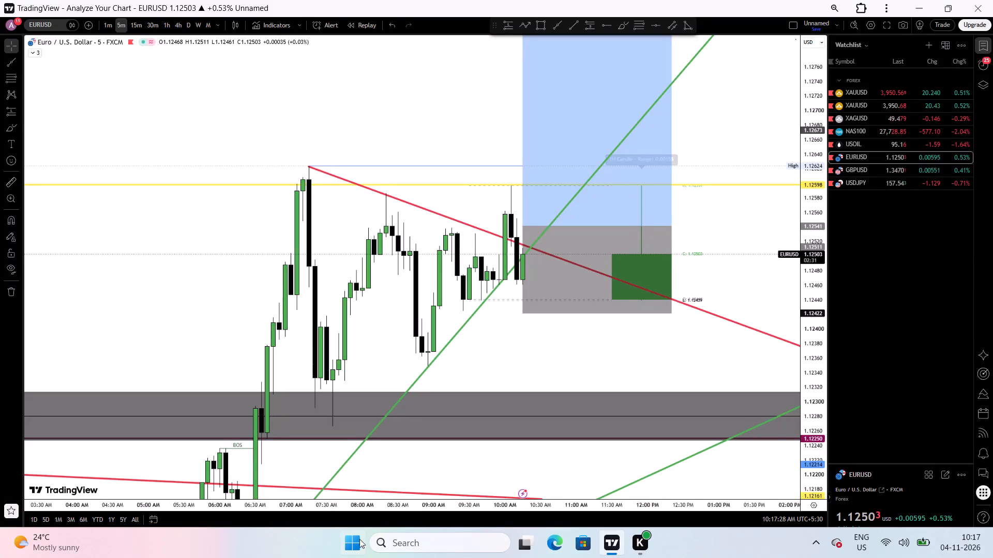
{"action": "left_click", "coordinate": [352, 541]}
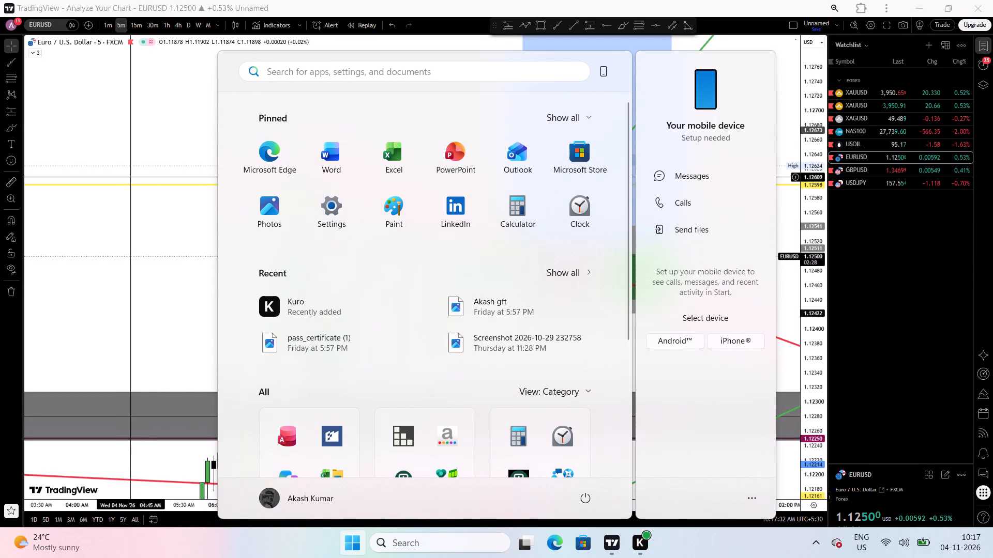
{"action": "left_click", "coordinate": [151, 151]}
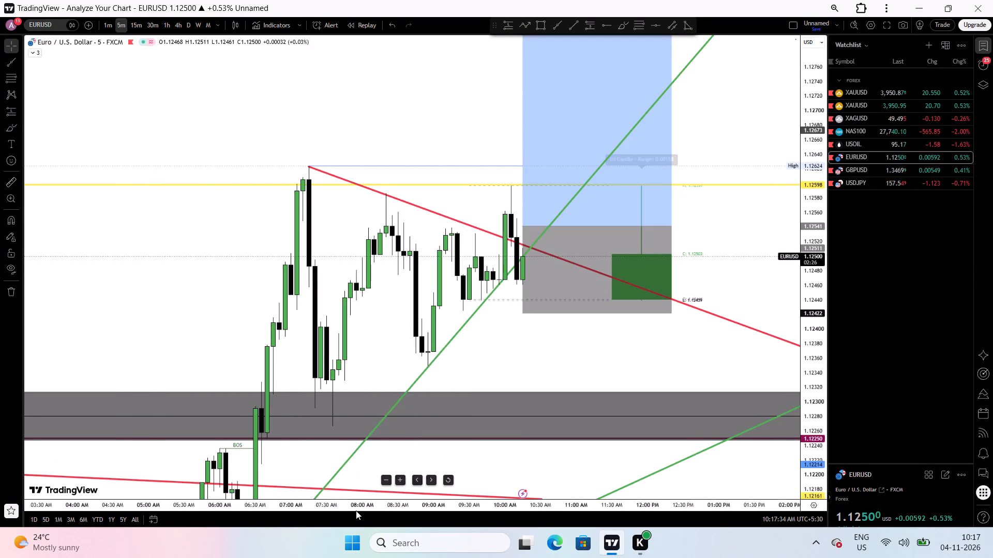
Switch to the Windows Start menu and open the computer's power options.
{"action": "left_click", "coordinate": [360, 546]}
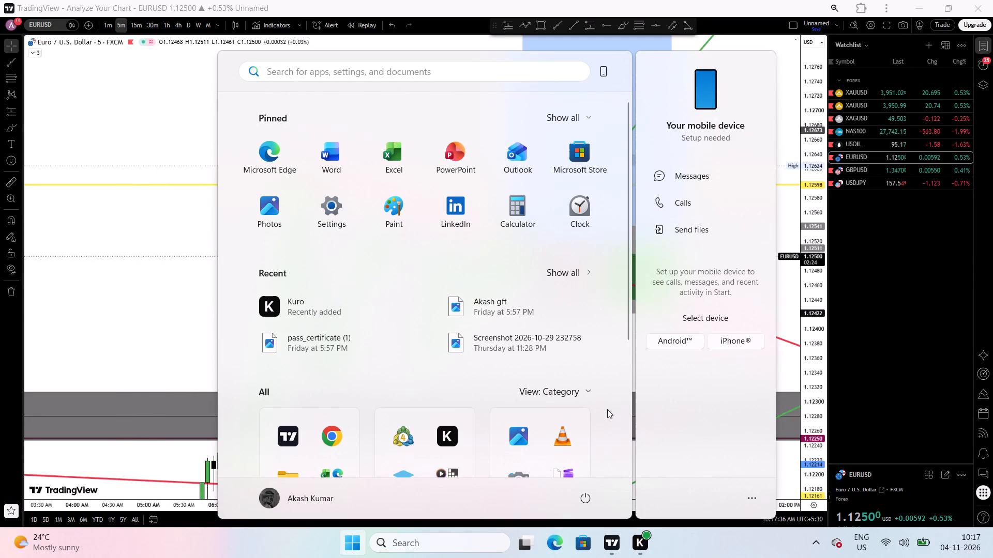
{"action": "left_click", "coordinate": [584, 495]}
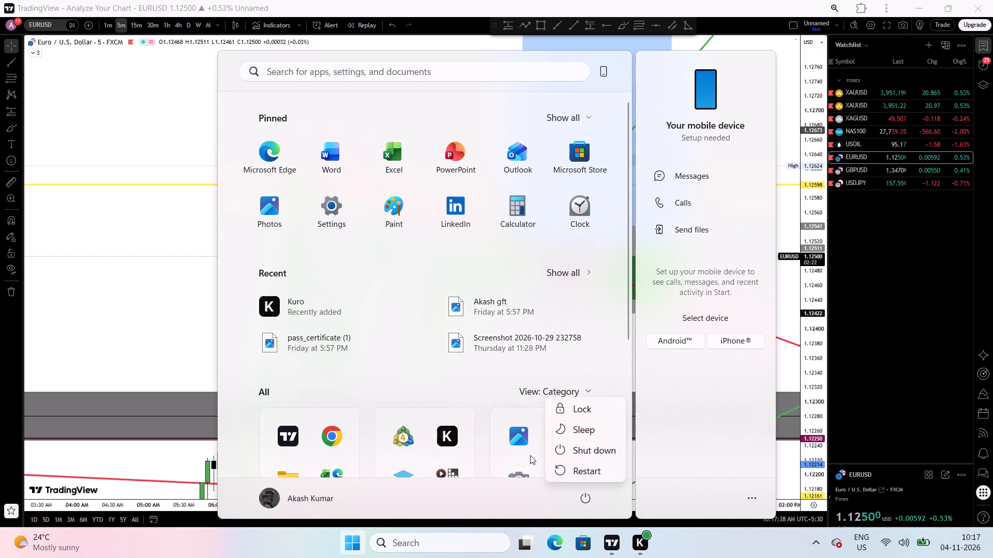